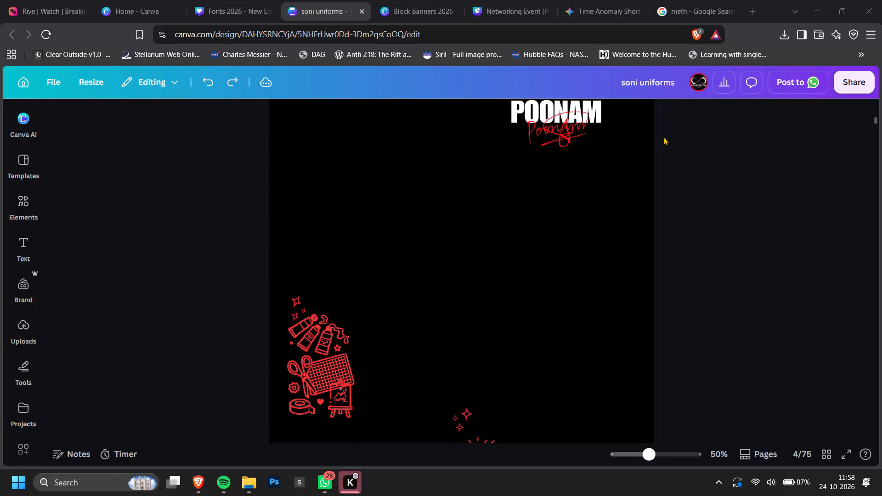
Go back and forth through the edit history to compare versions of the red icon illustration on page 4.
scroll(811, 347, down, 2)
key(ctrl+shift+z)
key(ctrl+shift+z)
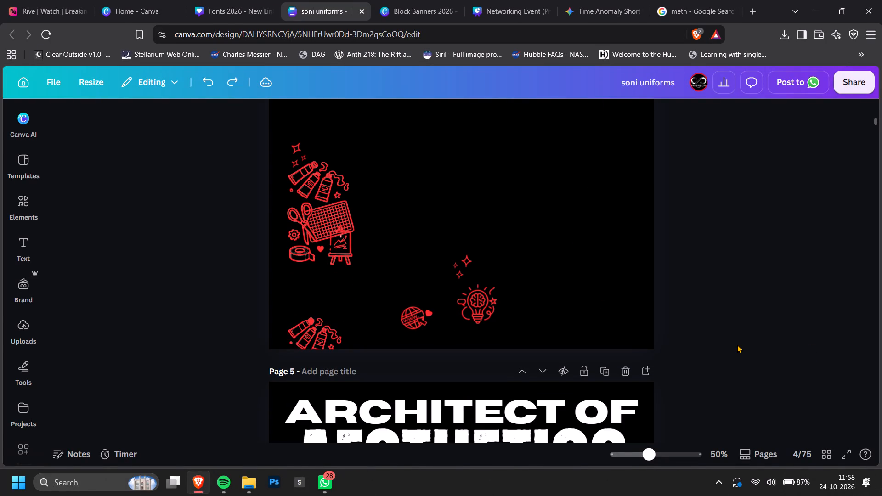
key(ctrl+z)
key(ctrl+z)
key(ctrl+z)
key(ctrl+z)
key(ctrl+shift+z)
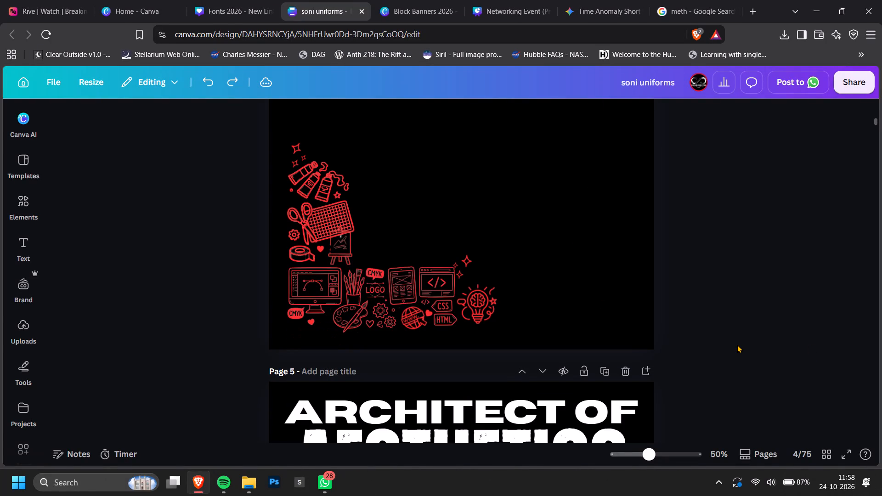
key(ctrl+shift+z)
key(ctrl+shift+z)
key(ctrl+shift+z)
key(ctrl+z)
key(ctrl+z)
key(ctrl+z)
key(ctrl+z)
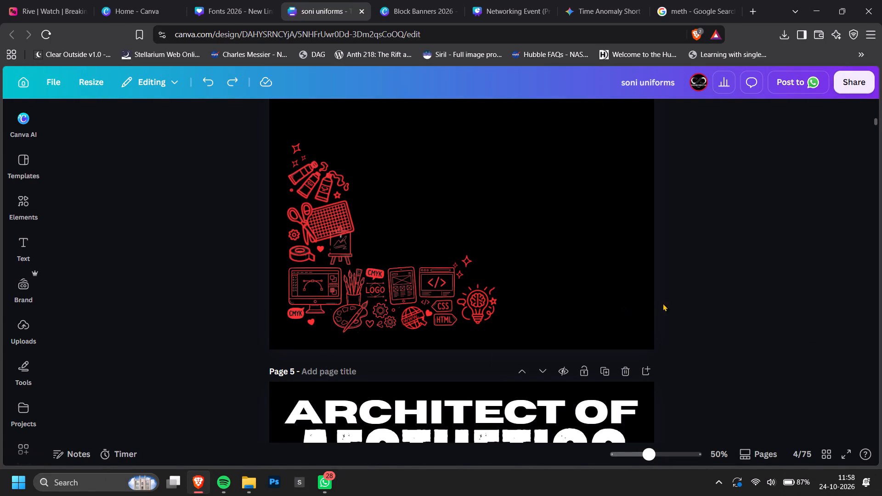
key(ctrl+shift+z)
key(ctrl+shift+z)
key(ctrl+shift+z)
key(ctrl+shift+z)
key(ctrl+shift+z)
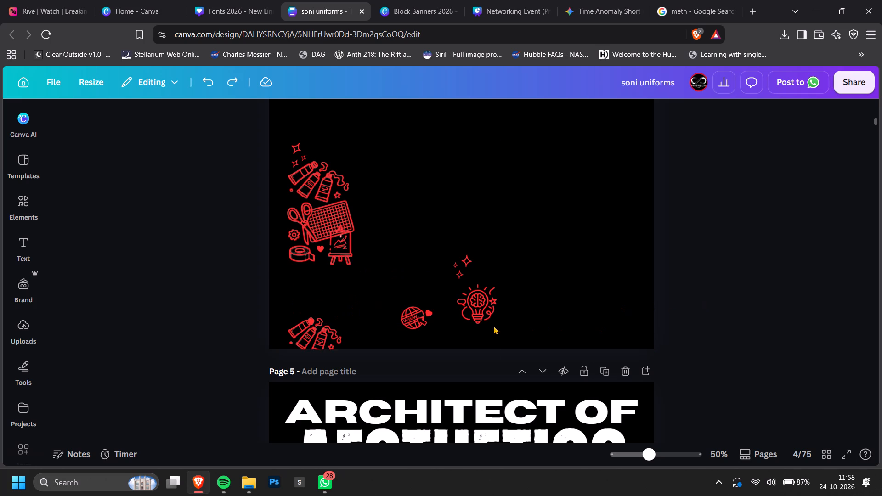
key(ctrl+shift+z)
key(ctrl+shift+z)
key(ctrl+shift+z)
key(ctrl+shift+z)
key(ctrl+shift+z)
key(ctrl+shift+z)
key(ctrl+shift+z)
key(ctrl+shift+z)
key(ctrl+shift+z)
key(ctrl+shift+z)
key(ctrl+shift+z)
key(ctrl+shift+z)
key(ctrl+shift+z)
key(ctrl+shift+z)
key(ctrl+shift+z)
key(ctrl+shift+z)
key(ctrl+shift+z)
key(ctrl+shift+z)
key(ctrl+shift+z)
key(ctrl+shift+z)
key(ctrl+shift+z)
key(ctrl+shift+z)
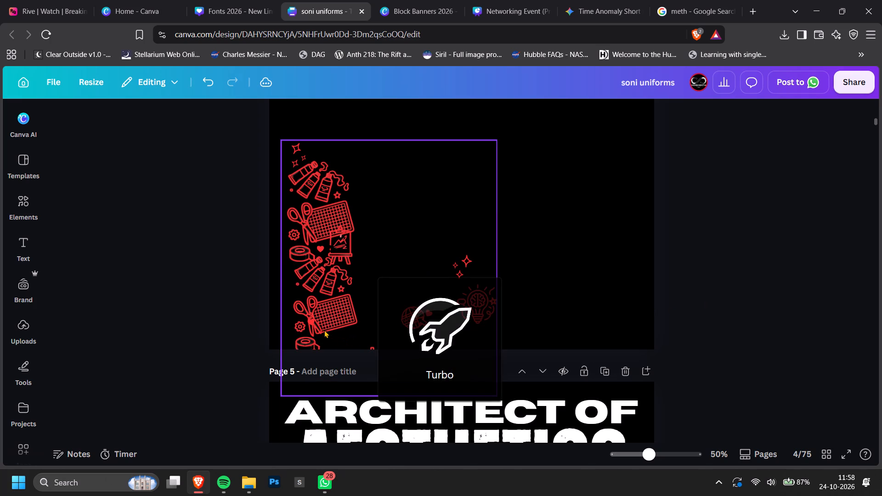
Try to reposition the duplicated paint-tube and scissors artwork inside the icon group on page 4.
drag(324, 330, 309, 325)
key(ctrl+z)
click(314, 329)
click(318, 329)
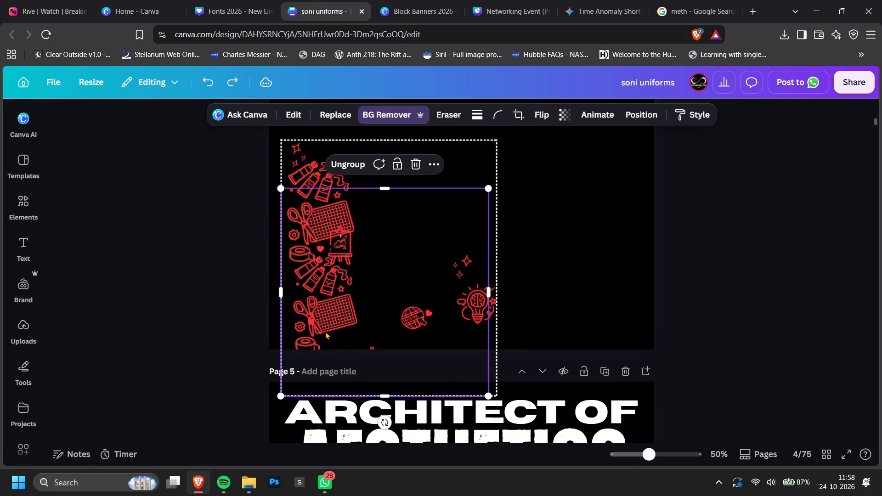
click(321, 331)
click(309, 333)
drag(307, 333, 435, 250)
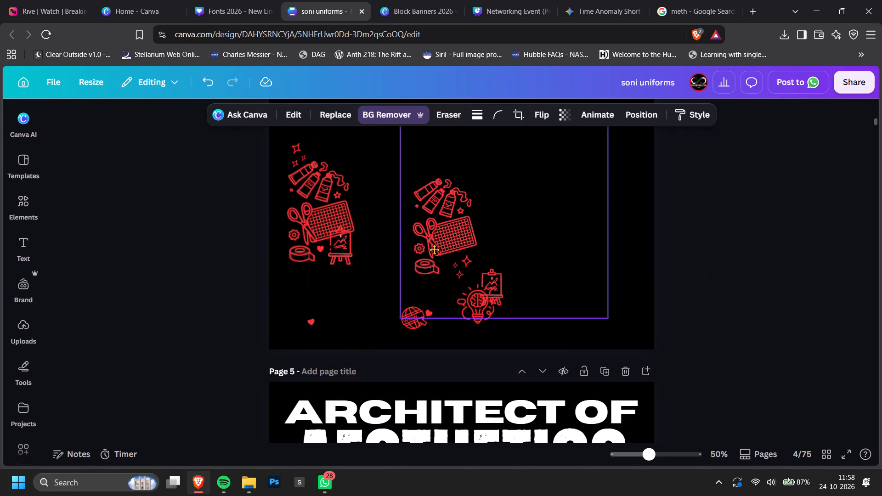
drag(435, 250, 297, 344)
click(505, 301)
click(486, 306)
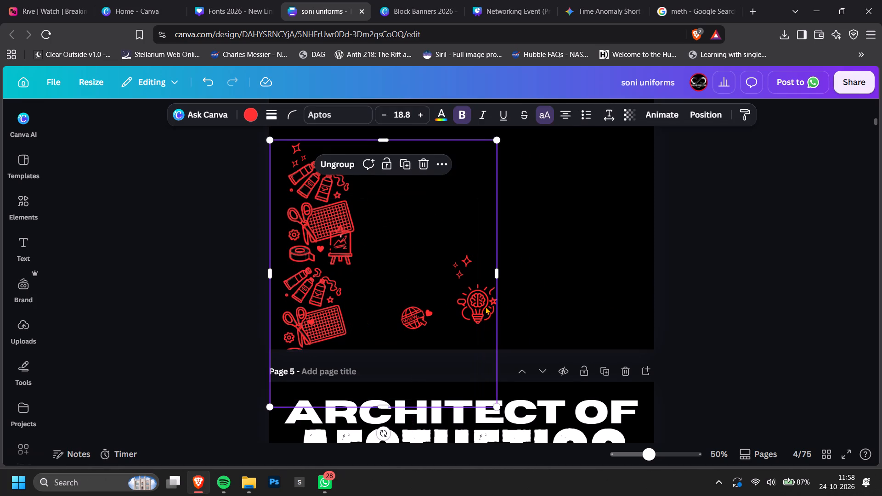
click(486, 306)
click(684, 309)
Undo the edits on page 4 back to the complete illustration with the monitor, tablet and logo icons.
key(ctrl+z)
key(ctrl+z)
key(ctrl+z)
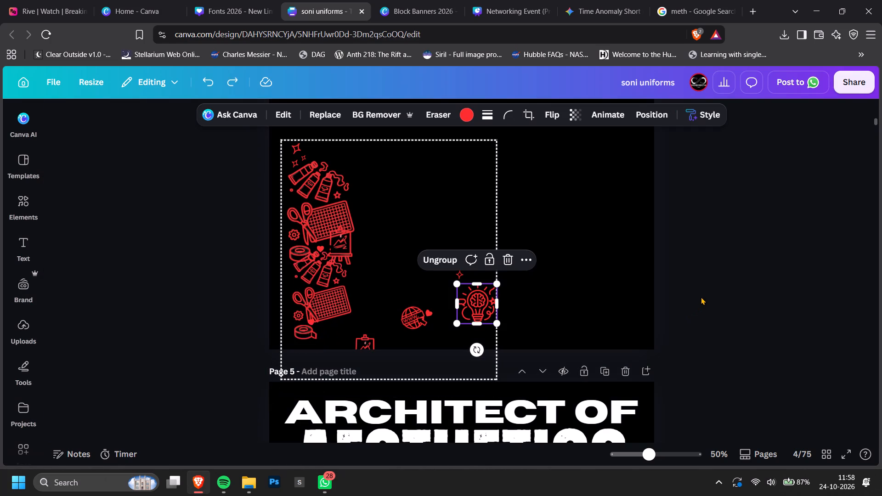
key(ctrl+z)
key(ctrl+z)
key(ctrl+z)
key(ctrl+z)
key(ctrl+z)
key(ctrl+z)
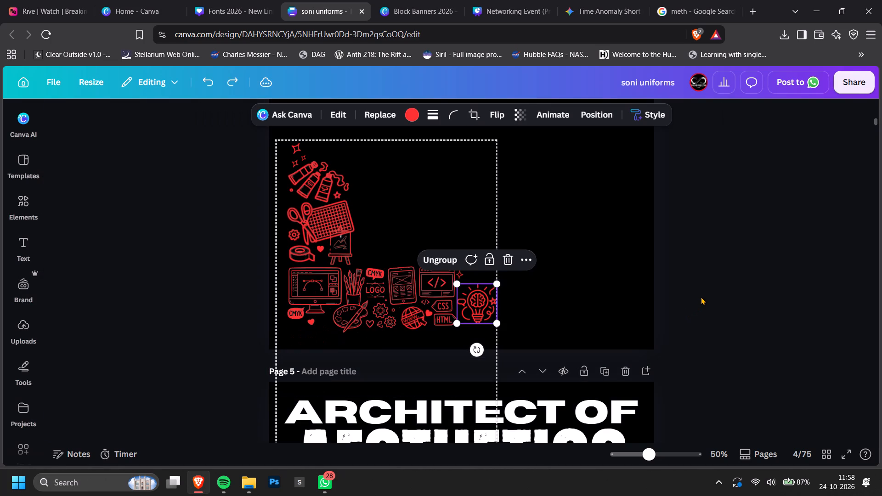
Move the whole red icon illustration up and toward the centre of page 4.
click(679, 288)
drag(194, 185, 570, 340)
drag(464, 323, 520, 231)
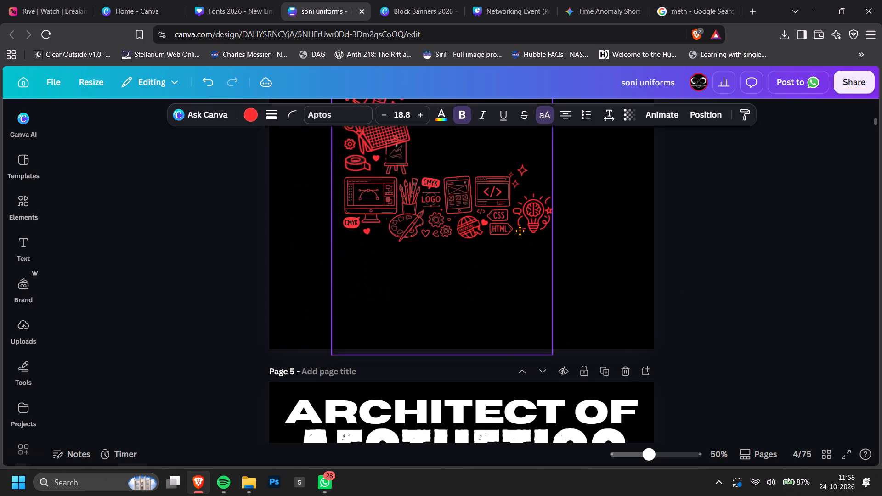
drag(520, 231, 526, 199)
ctrl+scroll(770, 261, down, 2)
click(757, 263)
scroll(686, 262, up, 1)
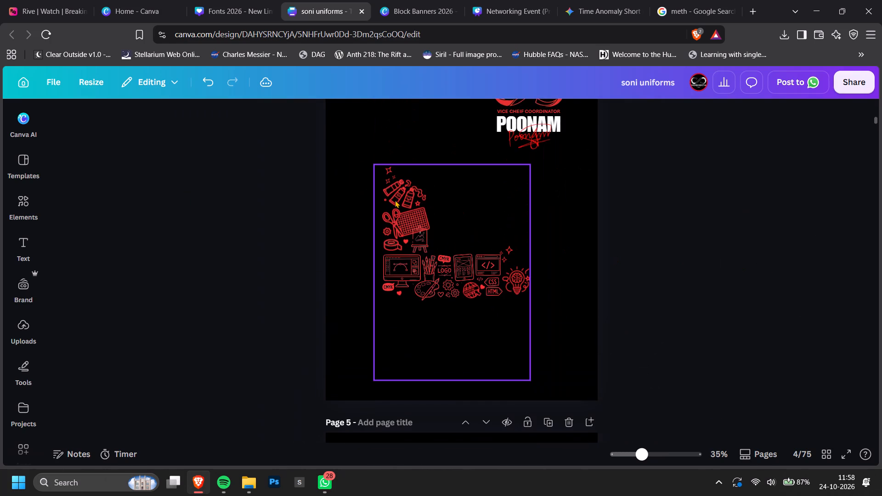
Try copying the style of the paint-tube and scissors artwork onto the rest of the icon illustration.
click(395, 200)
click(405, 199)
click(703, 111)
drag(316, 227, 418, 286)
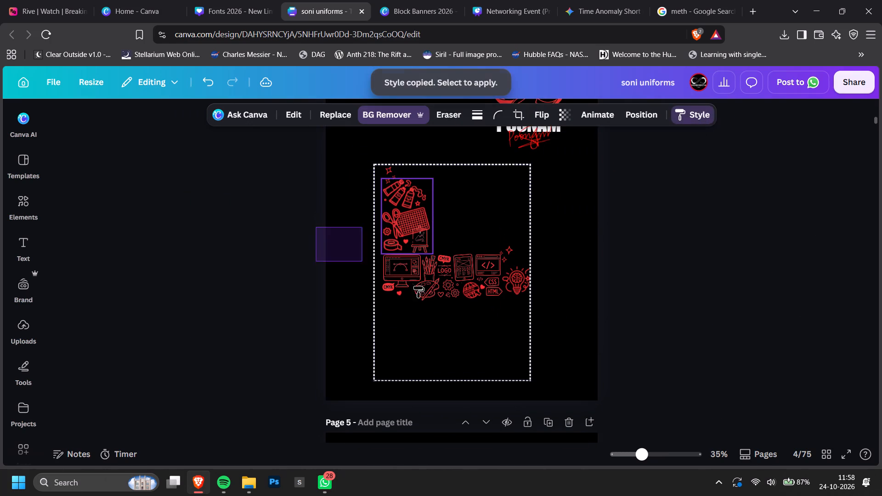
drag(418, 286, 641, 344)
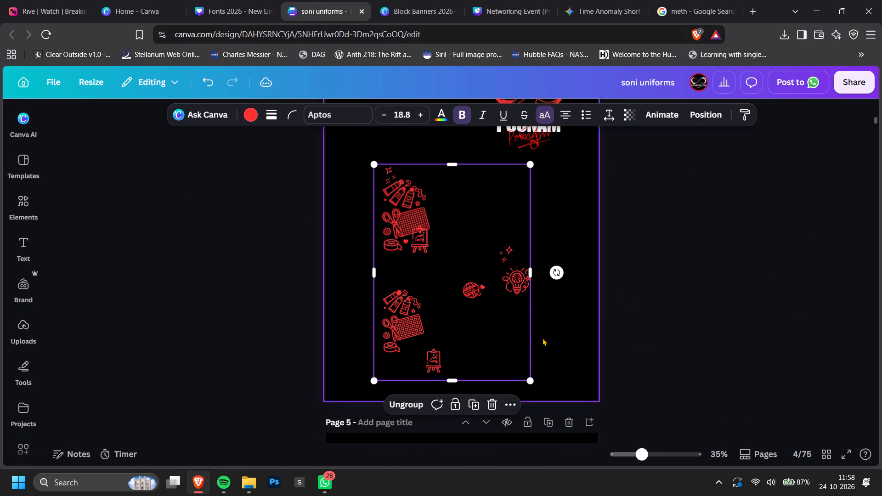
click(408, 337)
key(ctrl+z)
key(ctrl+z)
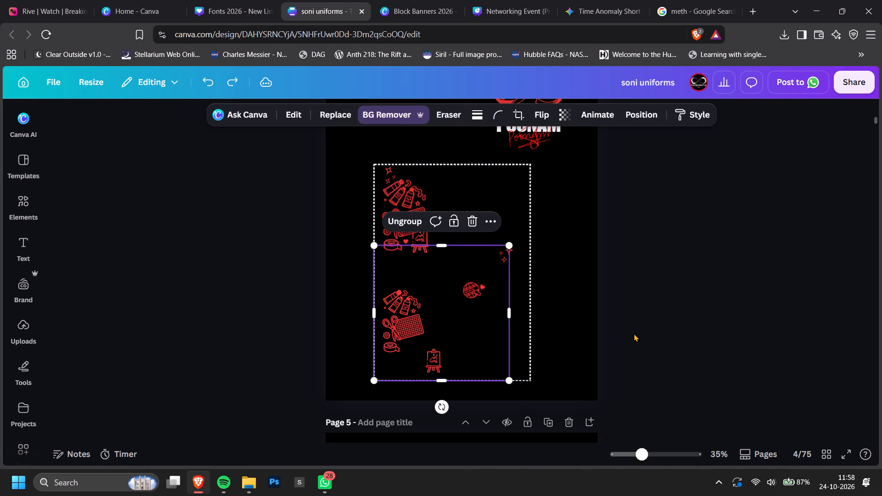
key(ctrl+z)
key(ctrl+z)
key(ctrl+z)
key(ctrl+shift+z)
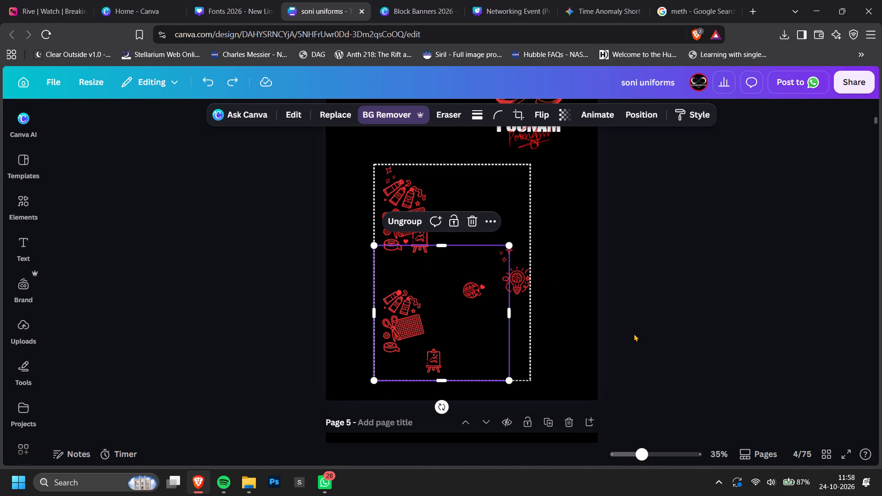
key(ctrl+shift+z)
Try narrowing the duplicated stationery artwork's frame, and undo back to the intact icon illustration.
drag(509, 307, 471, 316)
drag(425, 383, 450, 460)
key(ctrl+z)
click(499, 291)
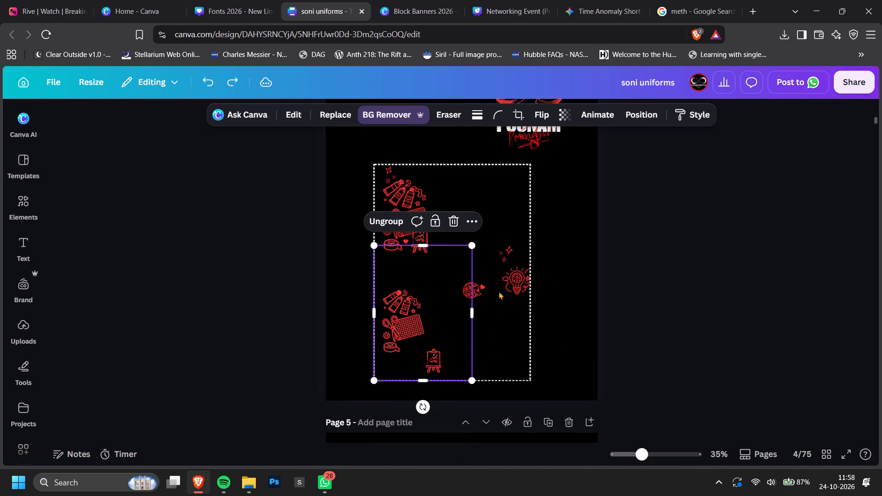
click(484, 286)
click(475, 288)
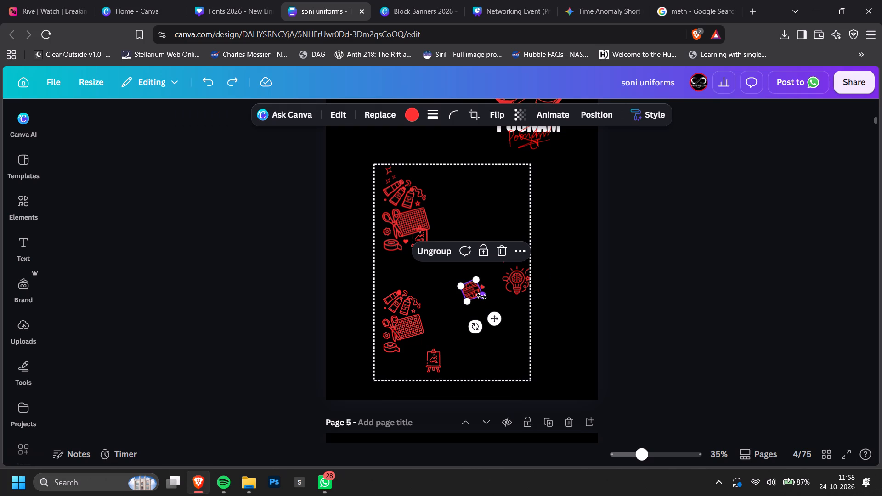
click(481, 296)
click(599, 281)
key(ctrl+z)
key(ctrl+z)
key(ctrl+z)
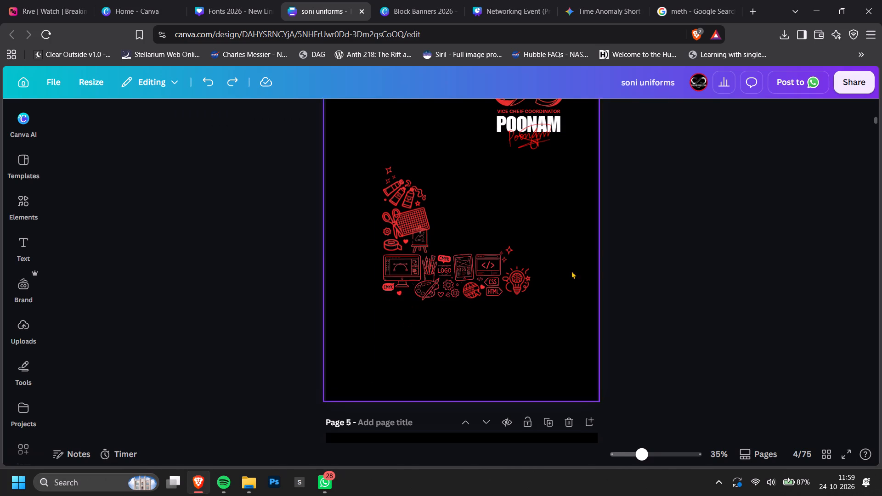
Move the easel icon off the cutting mat to the empty space just to its right.
ctrl+scroll(431, 270, up, 2)
click(353, 281)
click(390, 245)
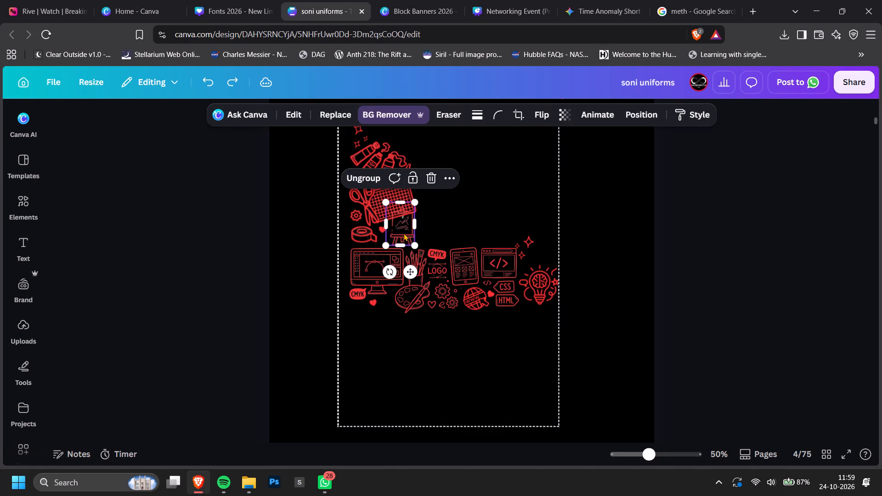
drag(404, 233, 434, 229)
click(786, 252)
scroll(756, 266, up, 1)
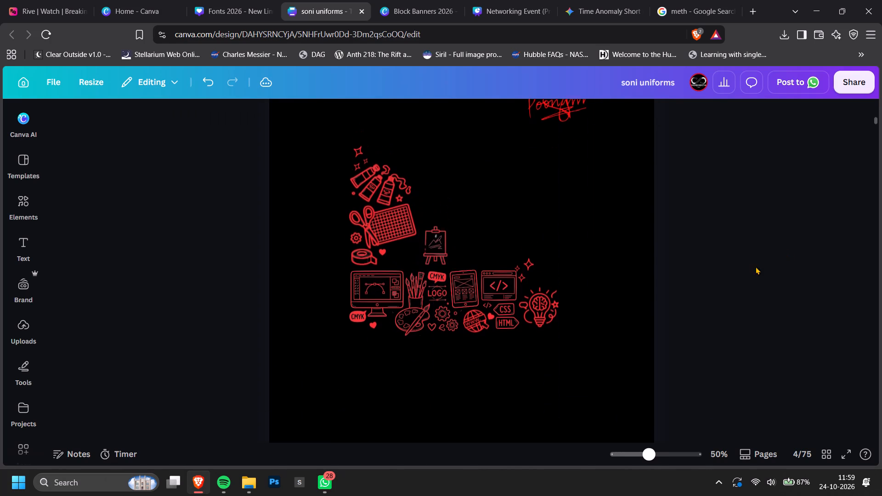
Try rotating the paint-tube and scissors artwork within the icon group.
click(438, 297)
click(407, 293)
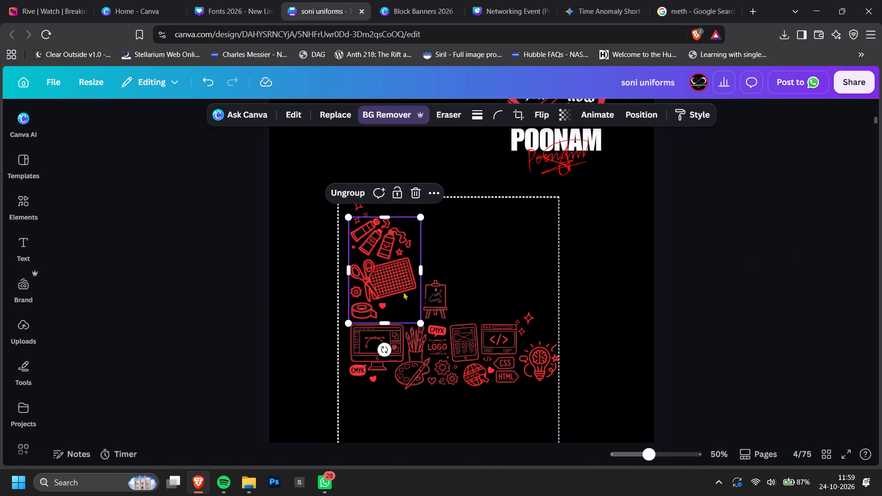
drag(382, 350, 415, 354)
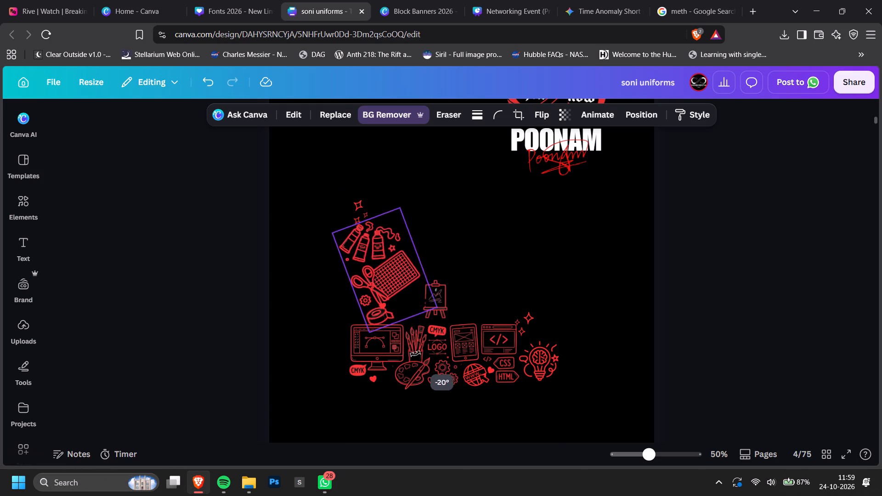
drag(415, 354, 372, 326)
Enlarge the small heart beside the tape roll and move it right, next to the easel.
click(385, 307)
drag(379, 312, 370, 316)
drag(381, 307, 409, 307)
Tilt the paint-tube and scissors artwork slightly anticlockwise.
click(385, 289)
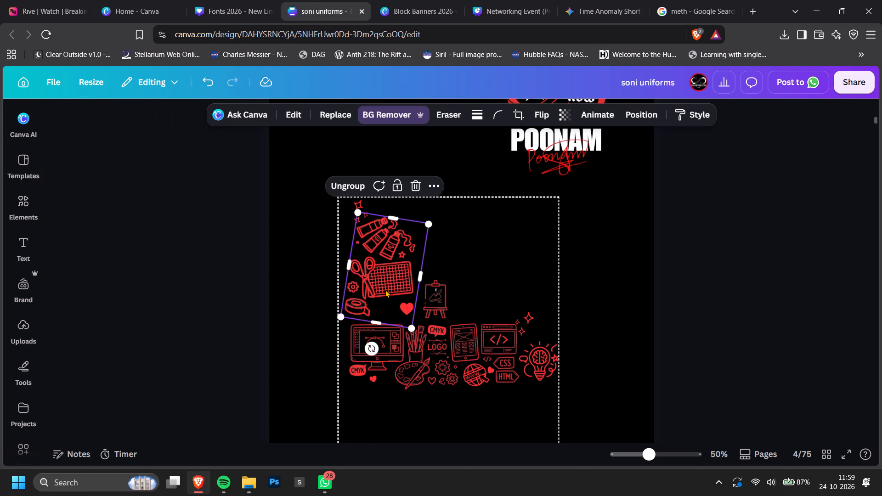
drag(368, 350, 395, 358)
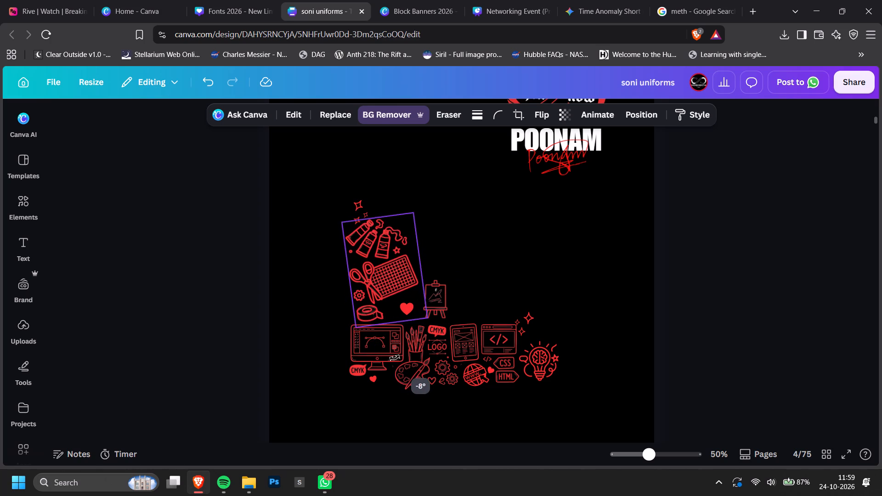
drag(395, 358, 399, 359)
click(659, 310)
Nudge the artwork strip containing the monitor, tablet and code icons slightly left and down.
click(369, 342)
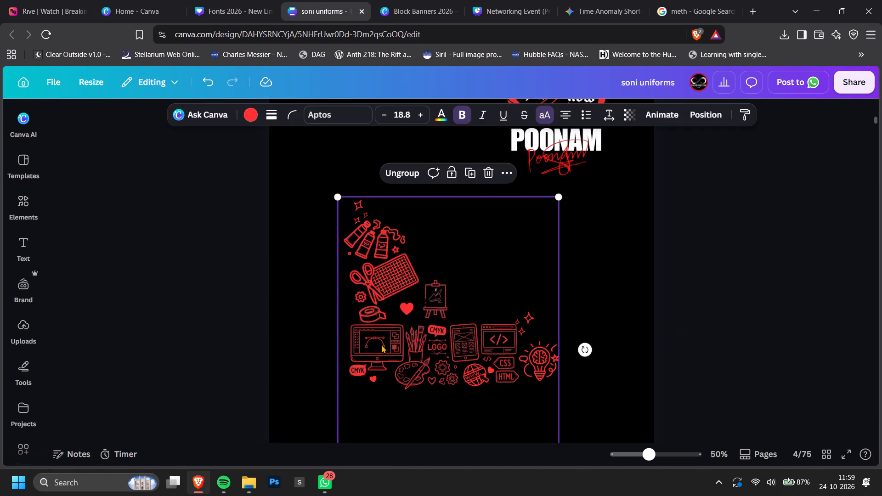
click(384, 345)
drag(396, 349, 392, 354)
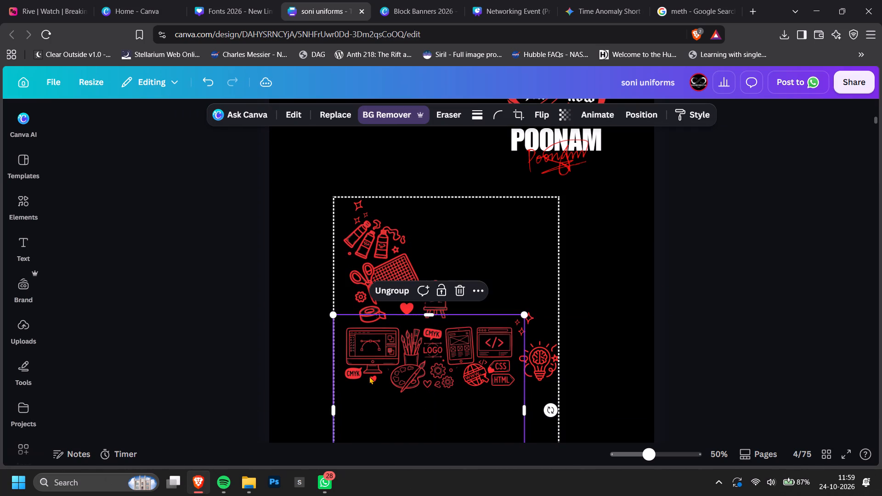
Apply an Outline shadow in red #FF0000 to the monitor and design-tool icon artwork.
click(369, 376)
click(372, 379)
click(437, 371)
click(294, 108)
scroll(106, 361, down, 4)
scroll(159, 368, down, 2)
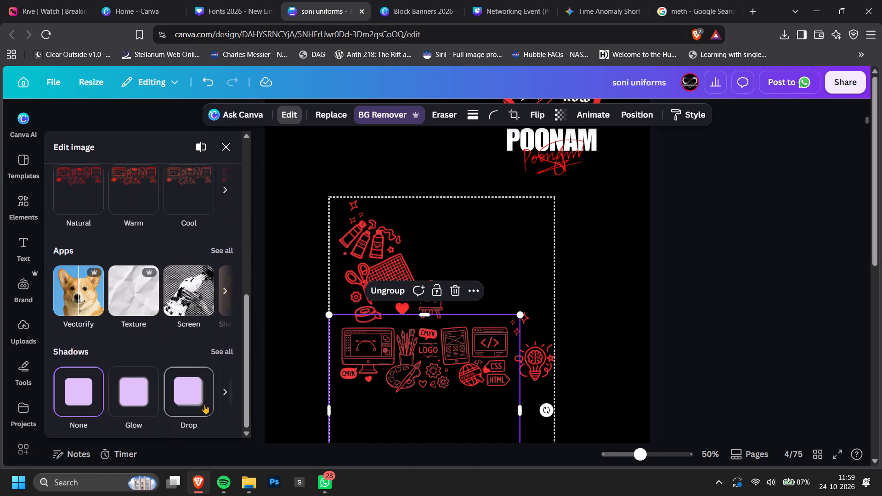
click(236, 399)
click(222, 397)
click(106, 406)
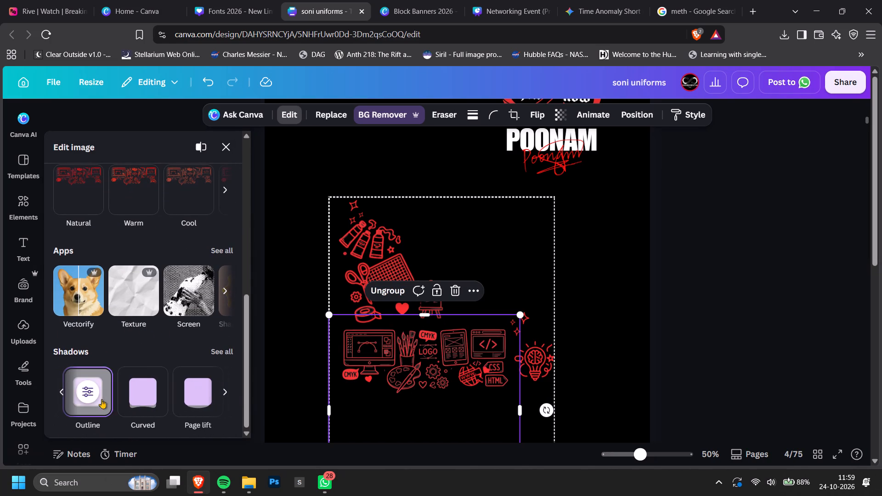
click(102, 399)
click(232, 225)
drag(281, 273, 551, 241)
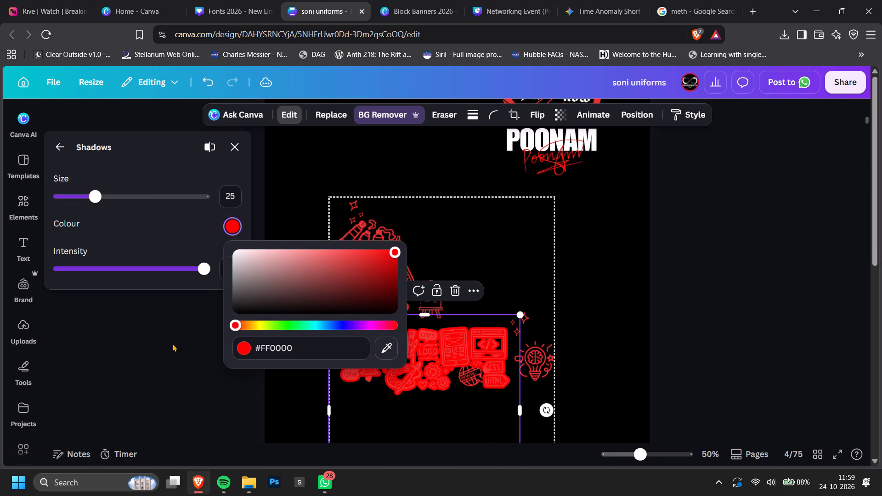
click(151, 348)
Reduce the outline size on the monitor and design-tool icon artwork to 5.
click(292, 118)
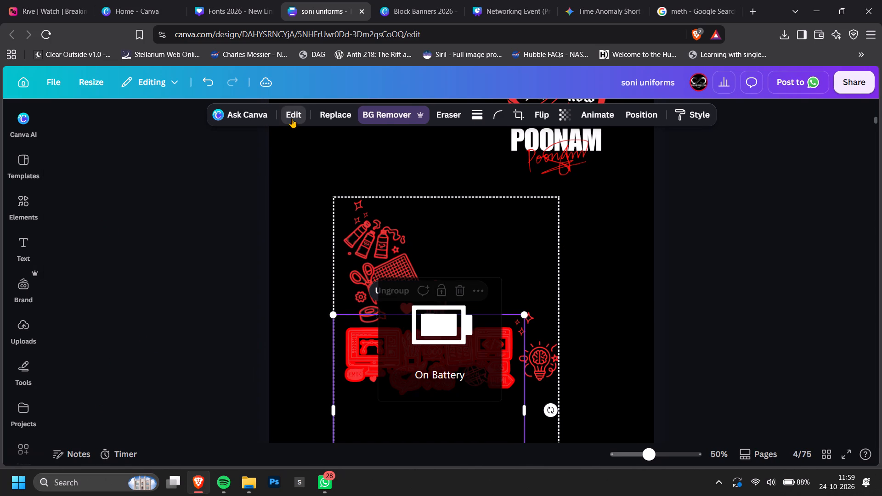
scroll(111, 309, down, 14)
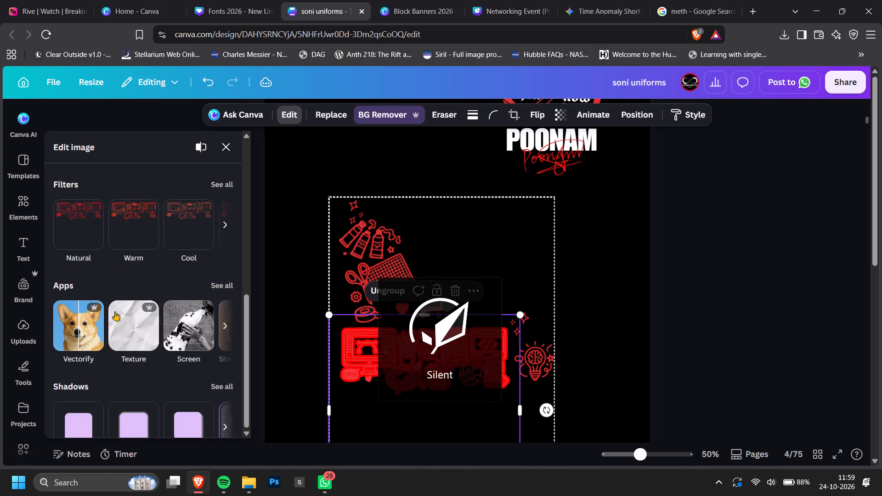
scroll(125, 318, down, 7)
click(221, 390)
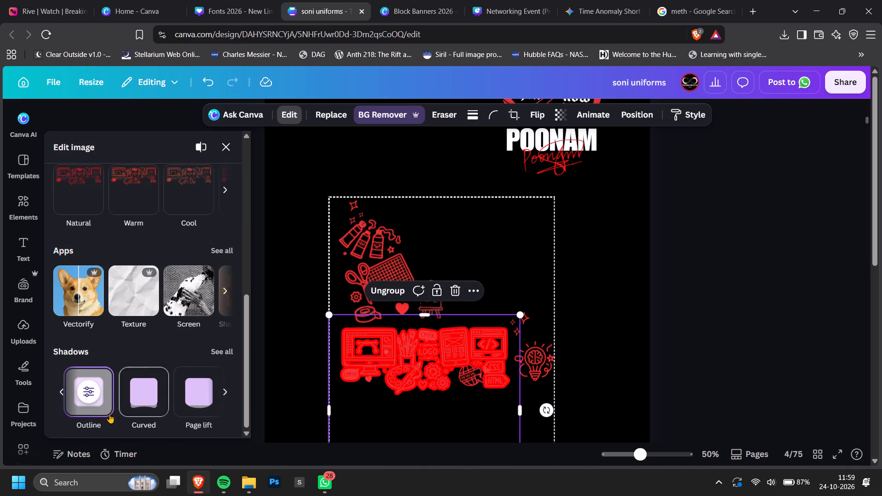
click(100, 408)
drag(87, 197, 65, 202)
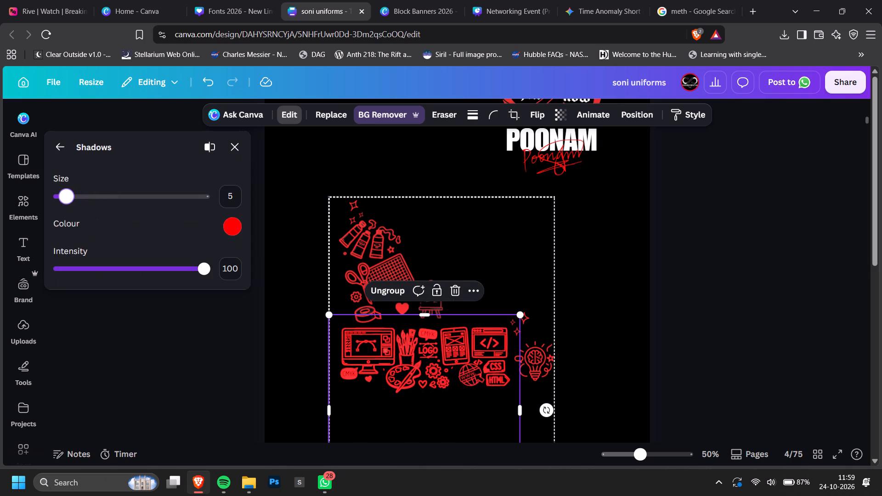
Fine-tune the outline size on the monitor and design-tool icon artwork to 4.
drag(65, 202, 62, 203)
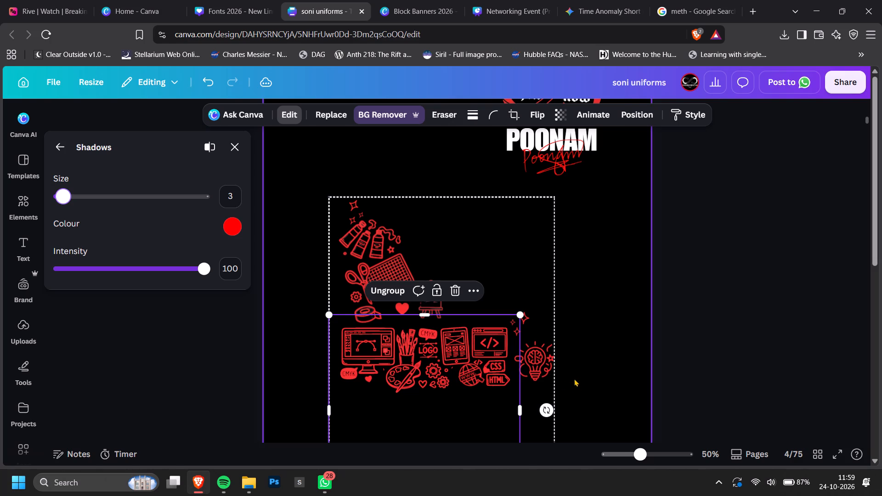
ctrl+scroll(562, 366, up, 2)
ctrl+scroll(604, 367, up, 1)
shift+scroll(662, 365, down, 1)
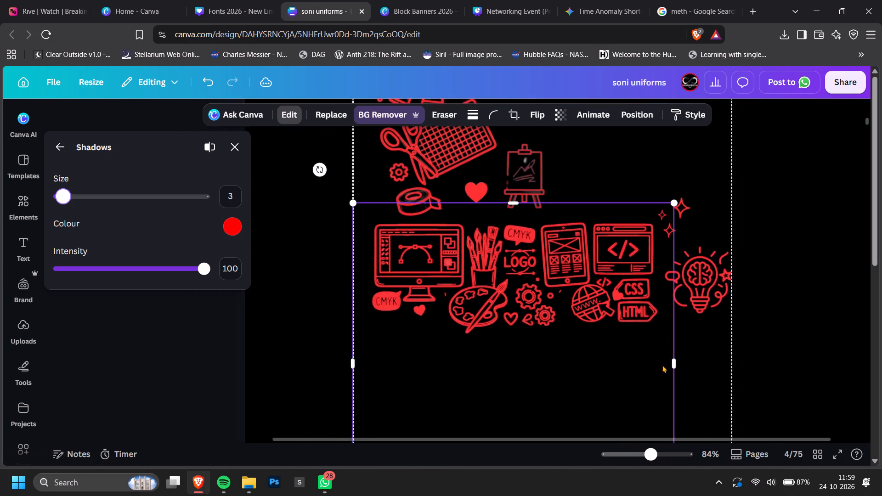
scroll(660, 338, up, 1)
ctrl+scroll(605, 336, down, 2)
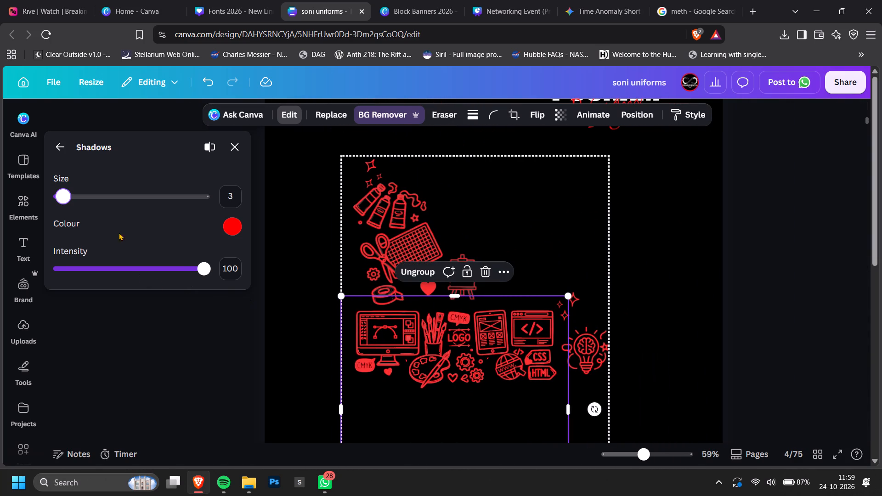
click(63, 197)
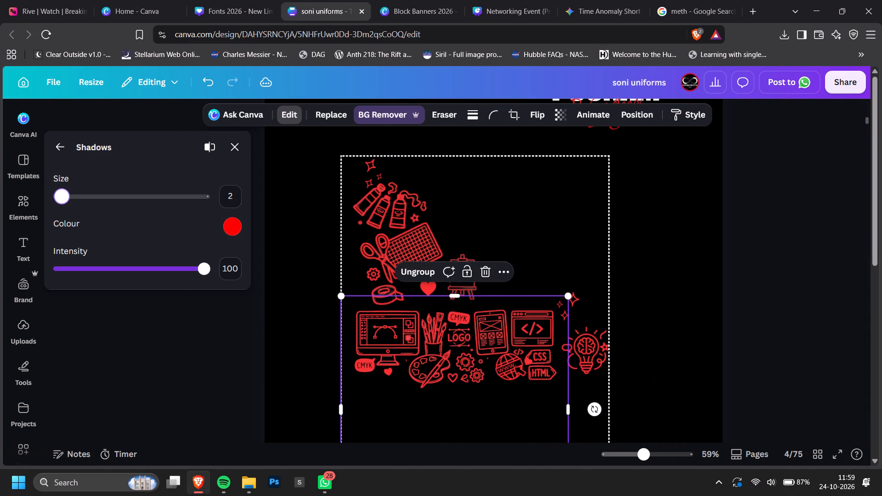
Apply a red Outline shadow with size 2 to the brain lightbulb icon.
click(585, 357)
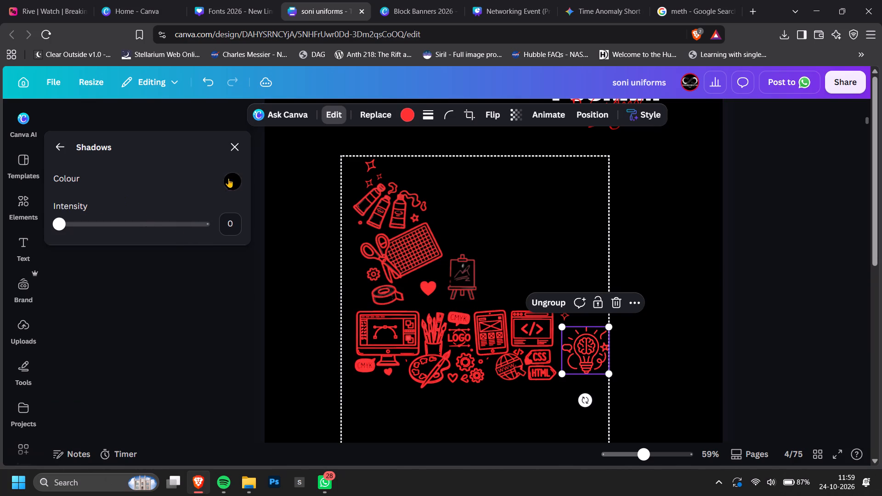
click(63, 149)
scroll(146, 294, down, 9)
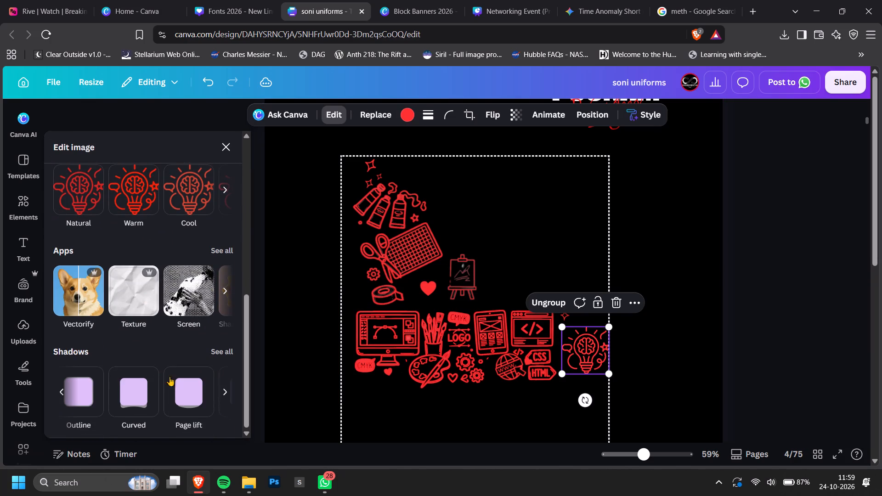
click(230, 390)
click(68, 395)
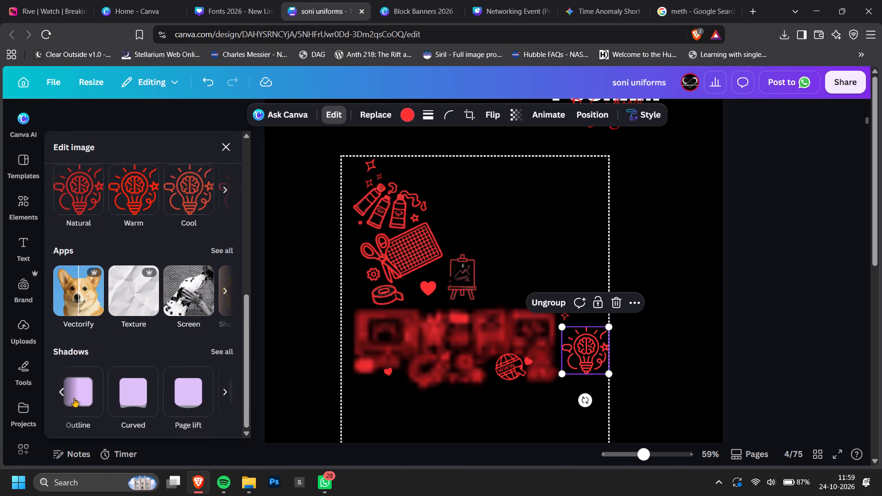
click(79, 402)
click(82, 390)
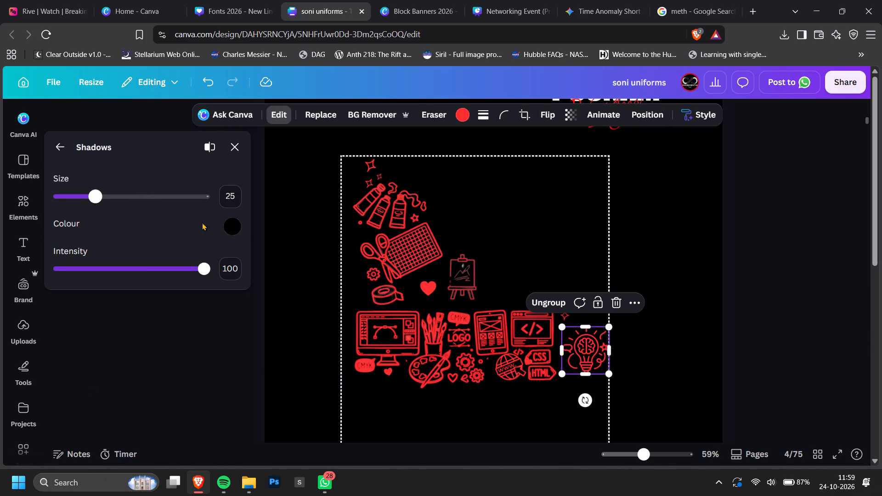
click(228, 225)
drag(302, 261, 495, 233)
drag(93, 200, 74, 200)
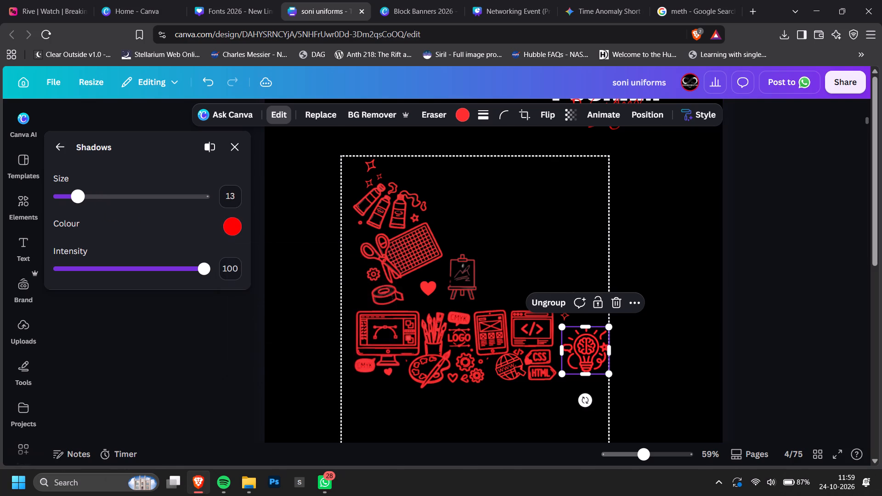
drag(74, 200, 61, 200)
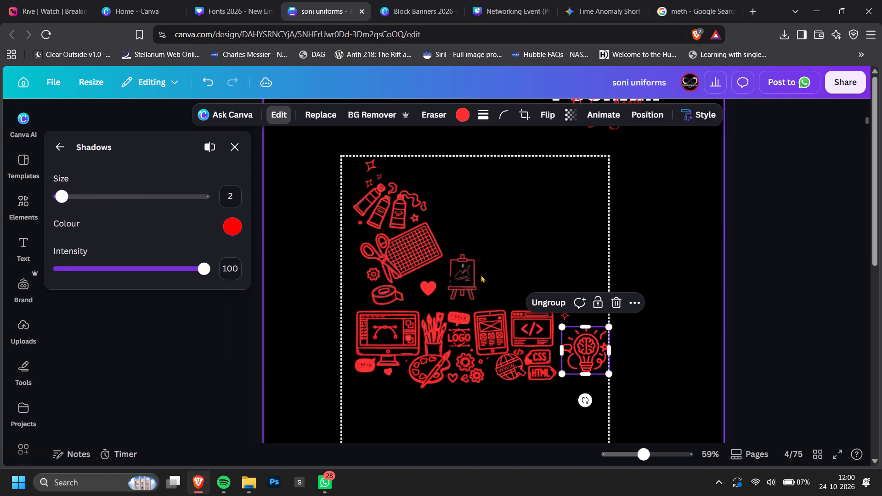
Apply a thin red Outline shadow to the easel artwork, keeping the intensity at 100.
click(453, 273)
click(464, 285)
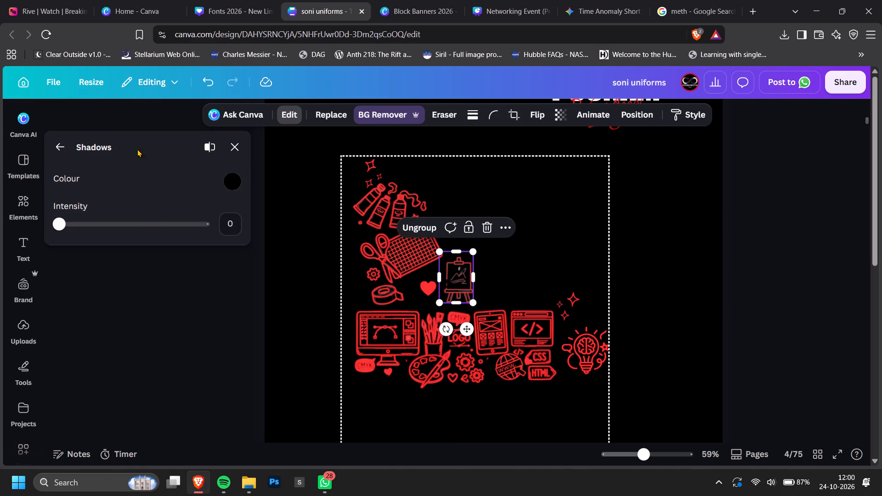
click(52, 142)
scroll(179, 400, down, 12)
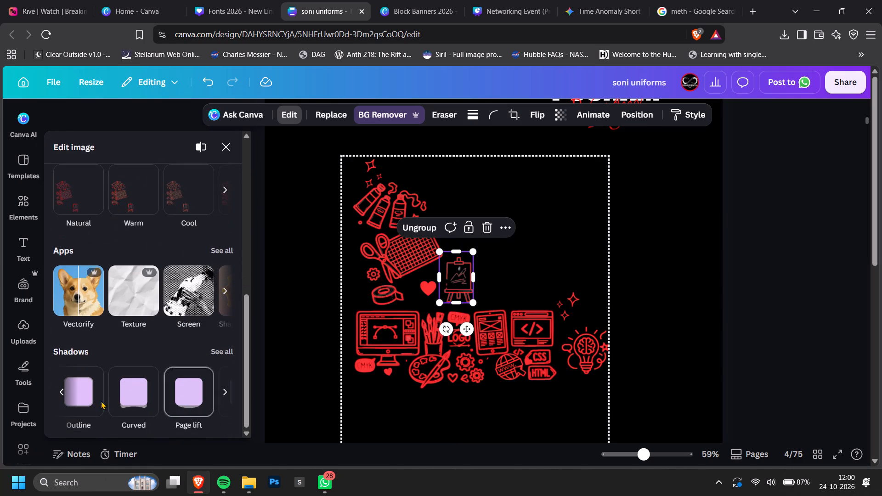
click(90, 401)
click(81, 381)
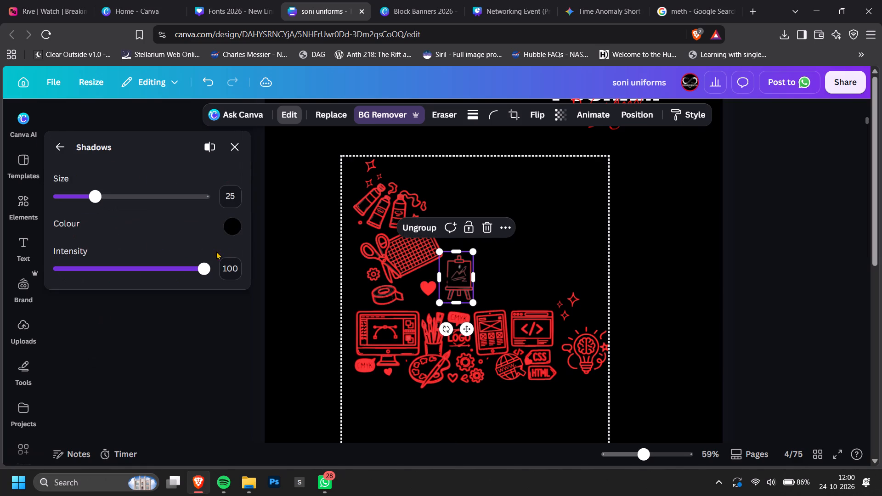
click(235, 226)
drag(258, 267, 492, 233)
drag(86, 201, 72, 204)
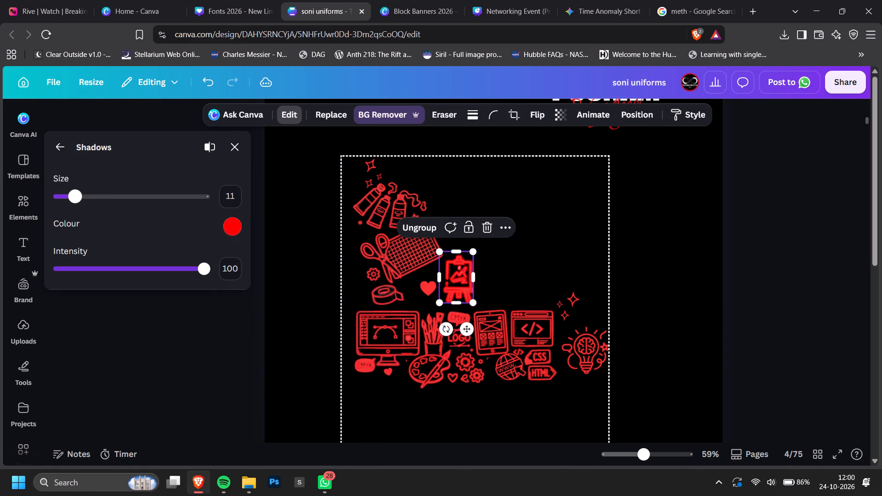
drag(72, 204, 64, 205)
double_click(772, 245)
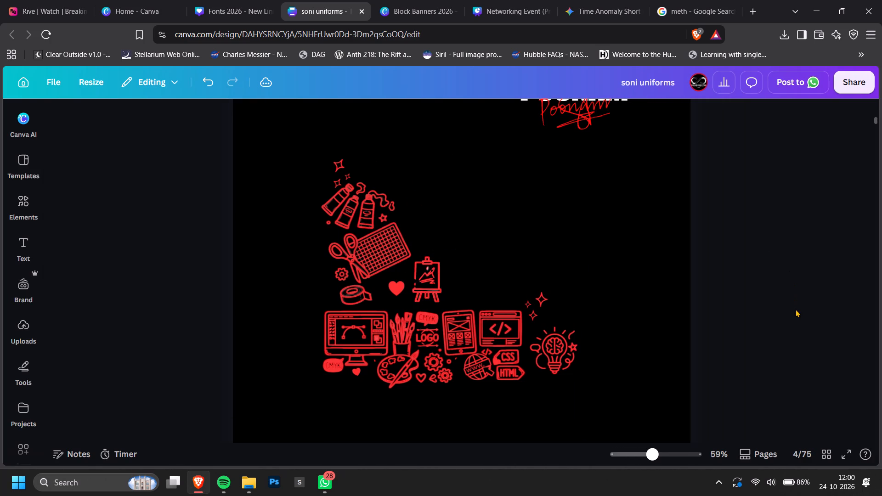
Examine the restyled red icon illustration on page 4 up close and within the whole page.
ctrl+scroll(796, 311, down, 1)
ctrl+scroll(402, 314, up, 6)
scroll(440, 347, down, 2)
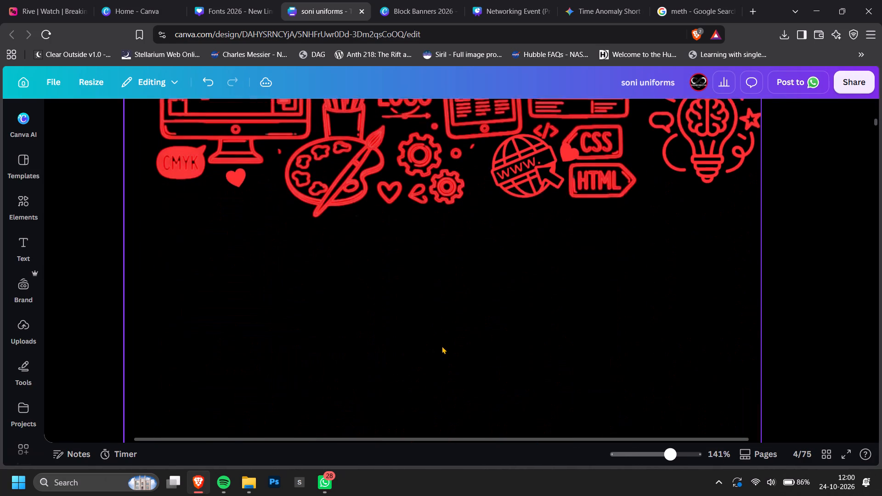
ctrl+scroll(444, 337, down, 2)
scroll(794, 273, up, 2)
ctrl+scroll(751, 305, down, 2)
scroll(751, 305, up, 1)
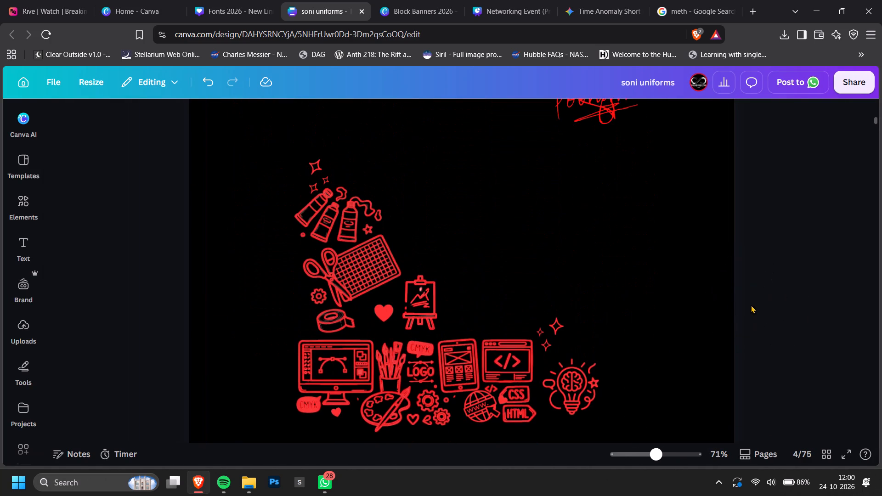
scroll(751, 305, down, 1)
ctrl+scroll(751, 305, down, 2)
scroll(751, 305, up, 2)
ctrl+scroll(751, 305, down, 2)
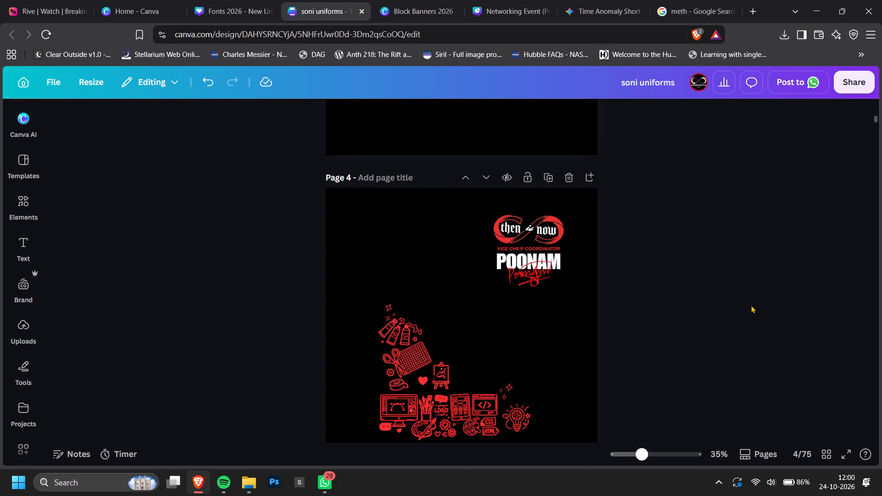
scroll(751, 305, down, 1)
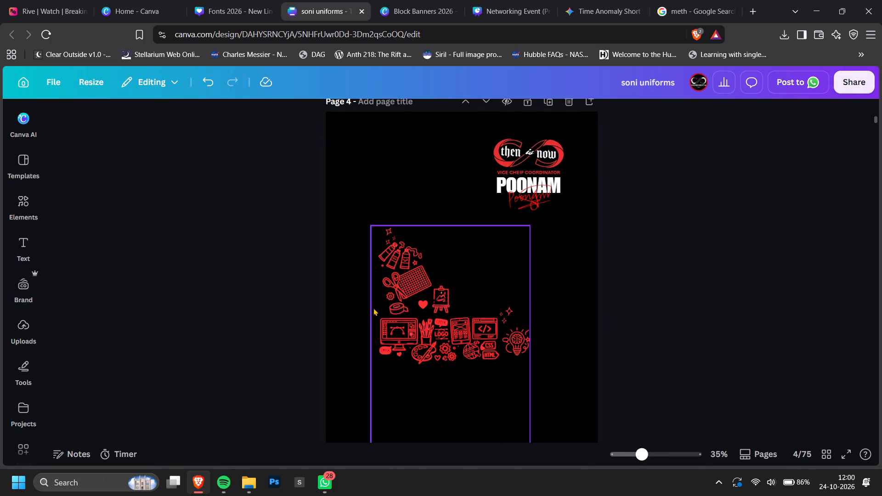
ctrl+scroll(374, 304, up, 5)
click(395, 299)
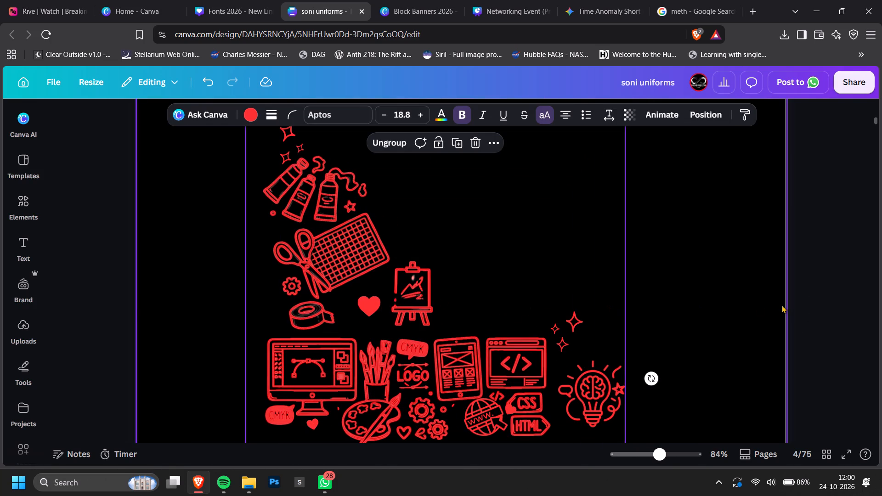
click(782, 305)
ctrl+scroll(782, 305, down, 4)
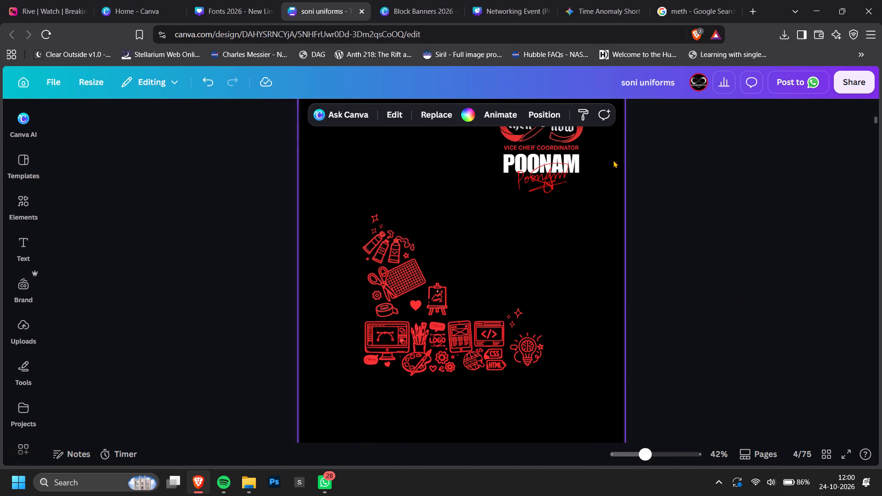
Switch to the Networking Event (Presentation) design.
click(364, 0)
click(411, 0)
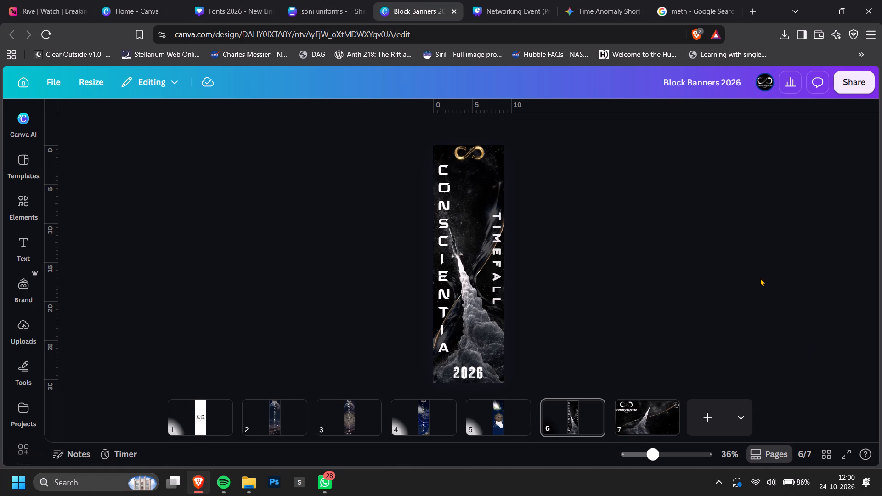
click(526, 0)
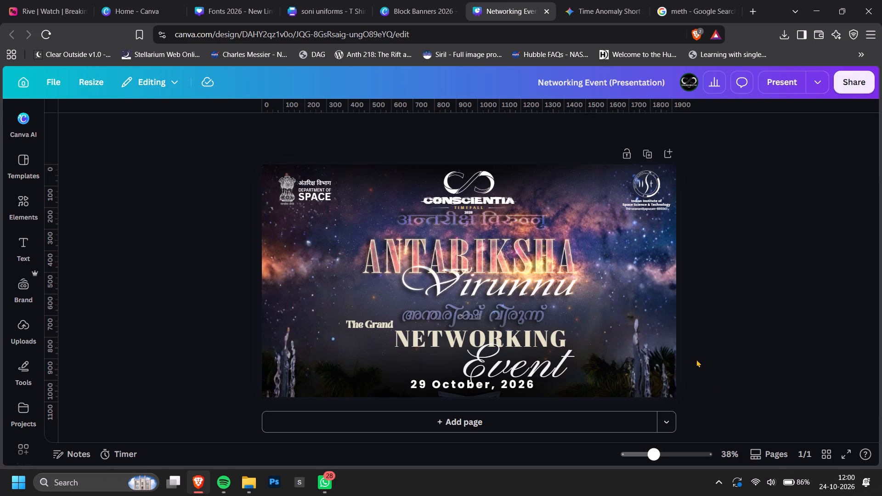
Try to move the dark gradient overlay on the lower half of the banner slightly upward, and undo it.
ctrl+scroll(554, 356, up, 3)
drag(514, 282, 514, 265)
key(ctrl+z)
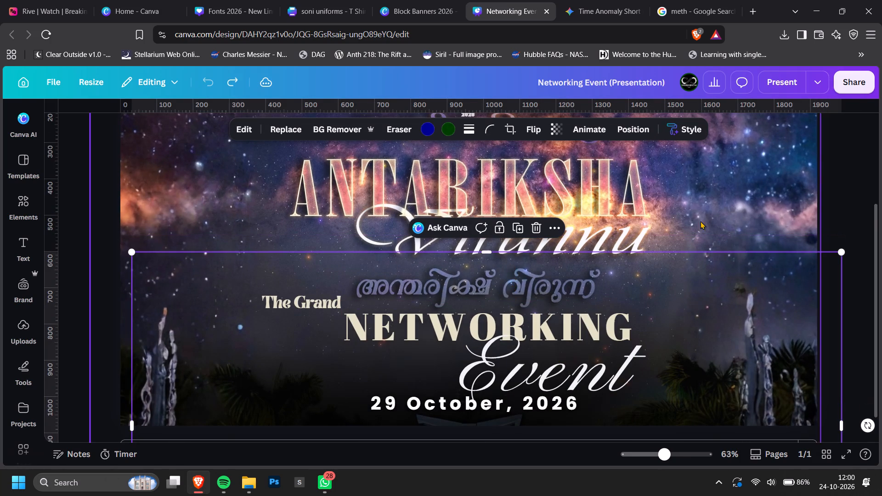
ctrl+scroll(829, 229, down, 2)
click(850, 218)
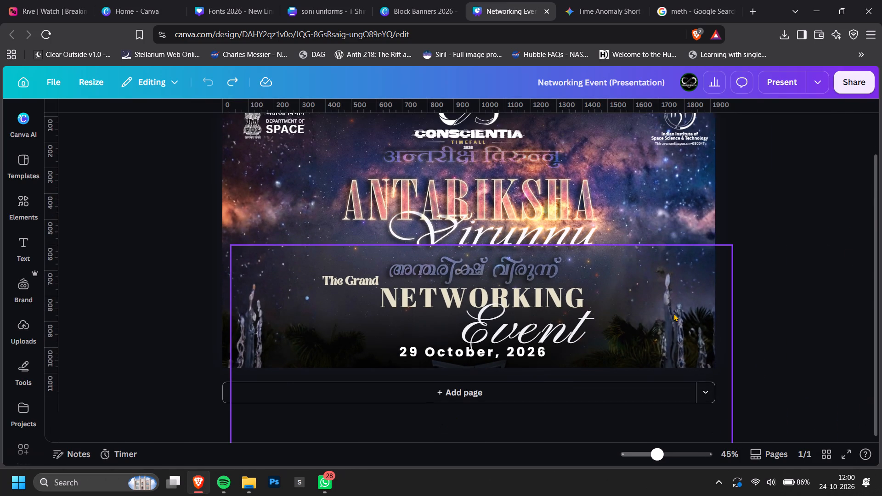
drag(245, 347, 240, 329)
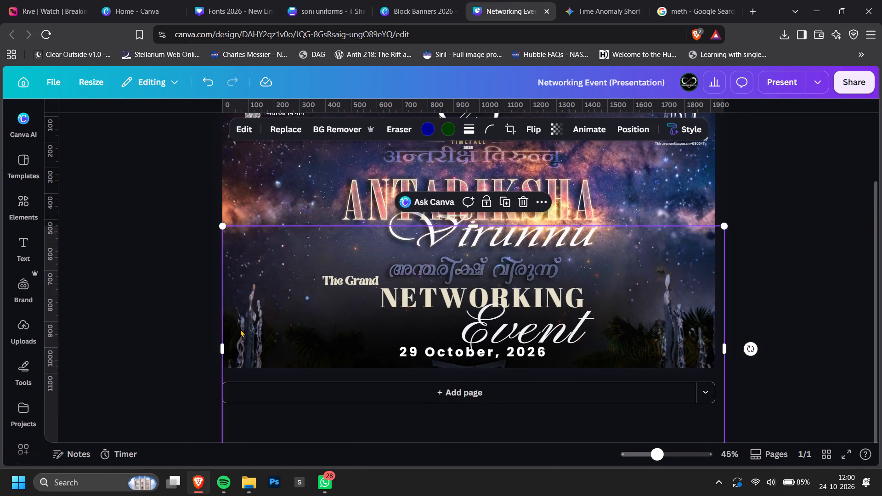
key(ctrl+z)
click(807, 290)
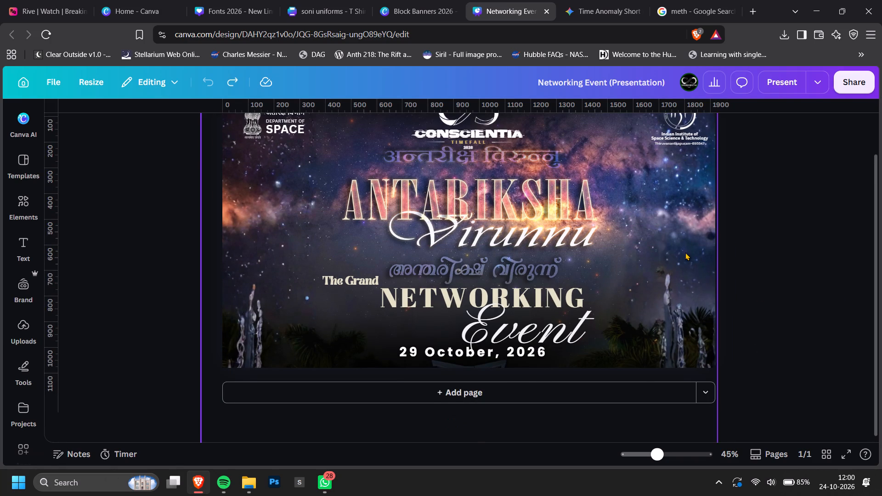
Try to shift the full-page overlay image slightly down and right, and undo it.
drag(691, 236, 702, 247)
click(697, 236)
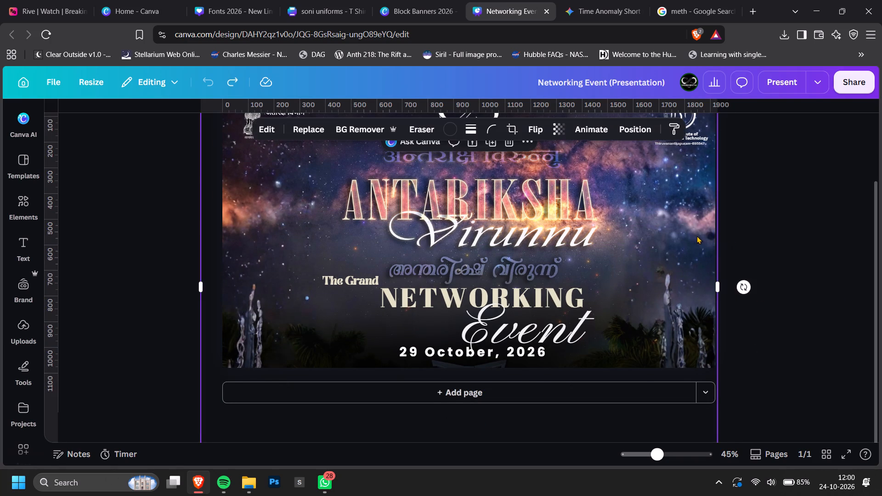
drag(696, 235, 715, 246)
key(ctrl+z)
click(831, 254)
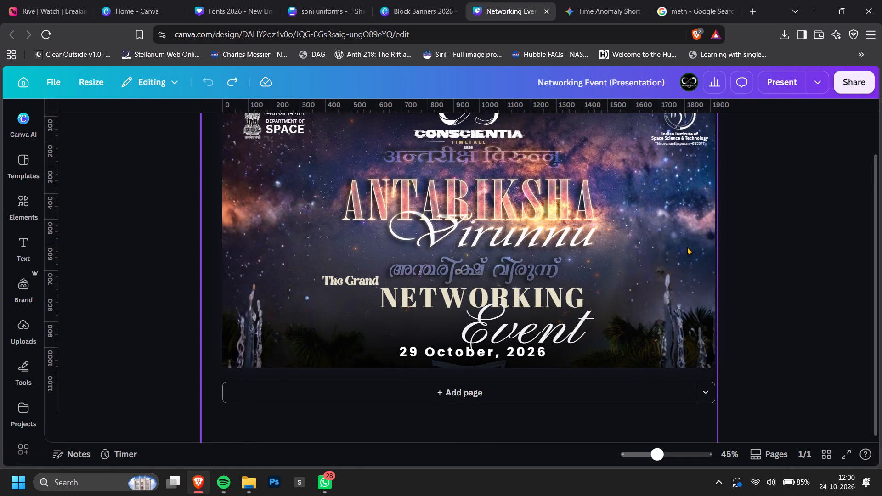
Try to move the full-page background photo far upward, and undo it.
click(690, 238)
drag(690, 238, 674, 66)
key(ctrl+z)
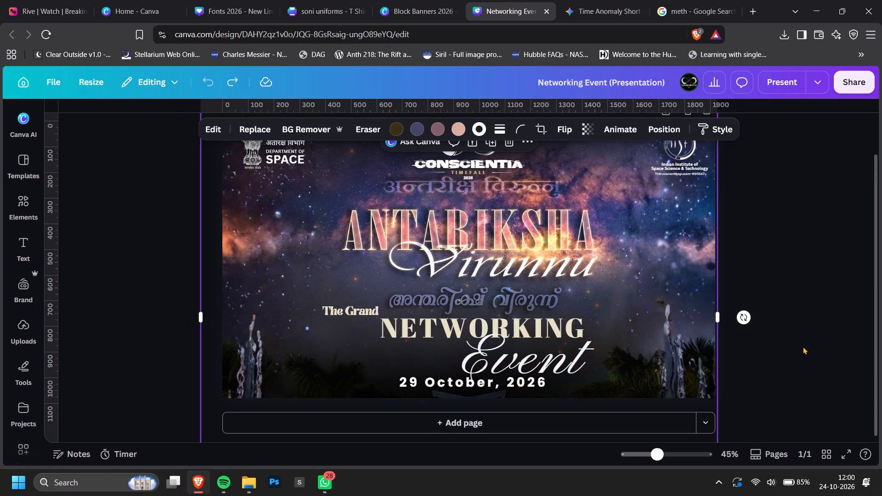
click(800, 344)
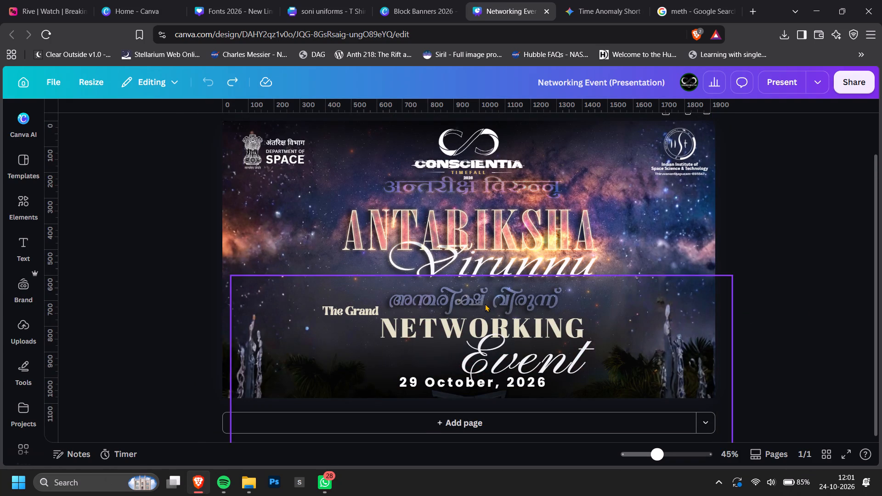
Shrink the NETWORKING Event title slightly and nudge it to the right, above the date.
click(487, 321)
drag(584, 388, 567, 373)
key(ctrl+z)
drag(583, 395, 574, 381)
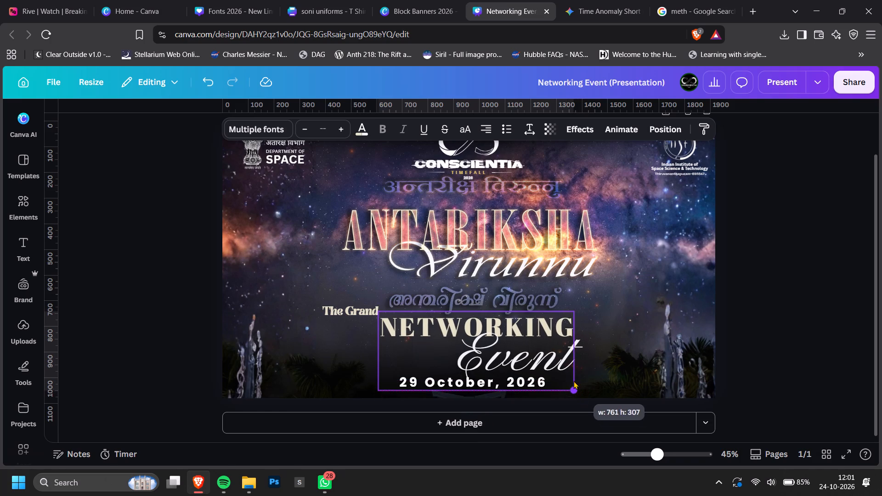
drag(574, 381, 568, 375)
drag(514, 351, 518, 351)
click(873, 282)
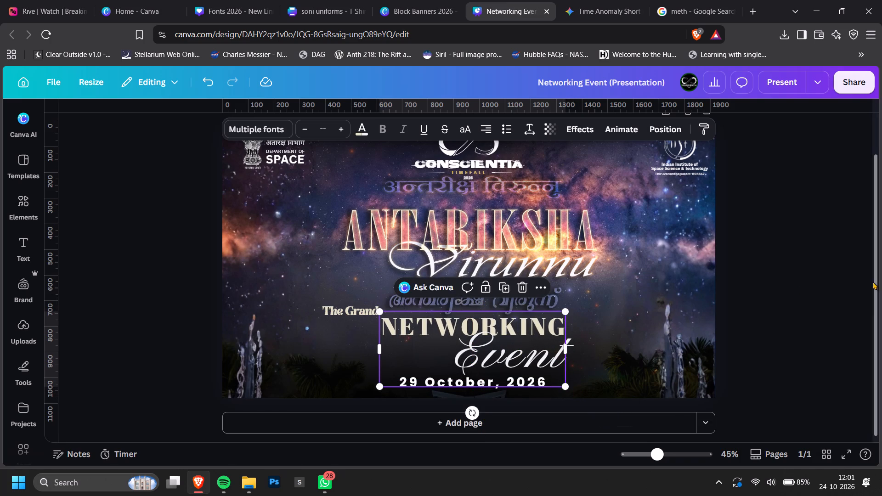
click(853, 287)
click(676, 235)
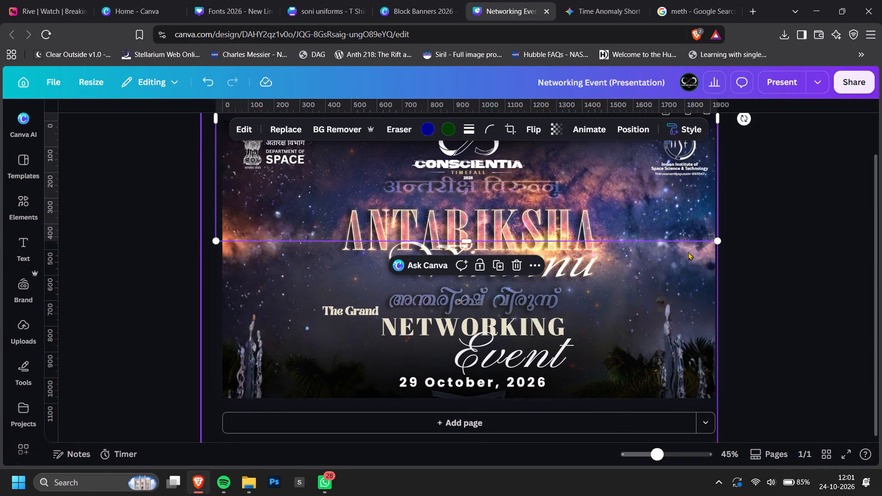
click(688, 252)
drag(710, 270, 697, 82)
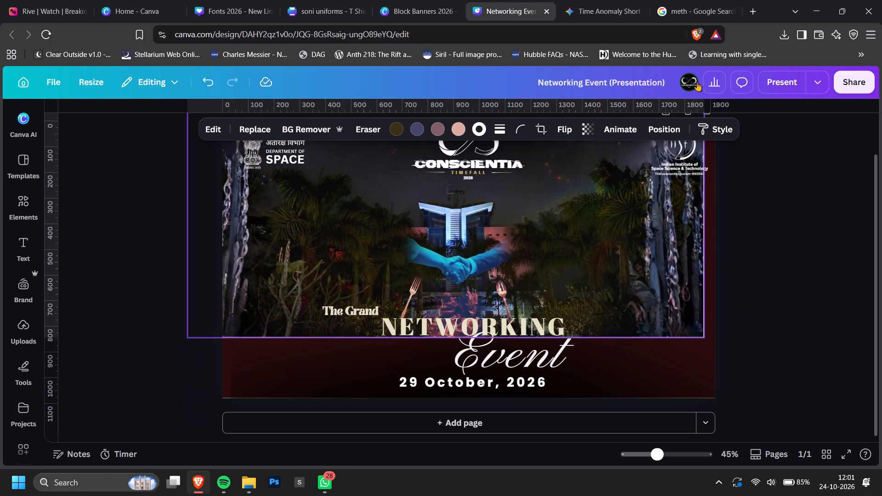
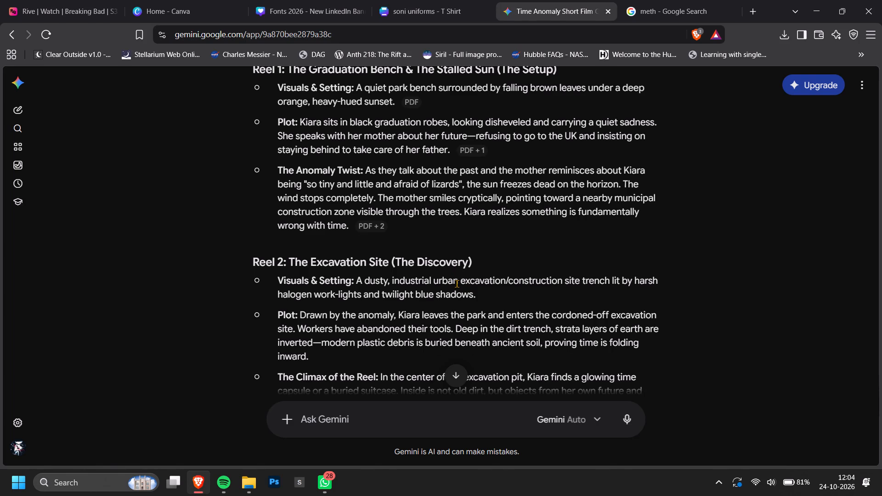
Switch to the soni uniforms design and move the grouped red art-and-web doodles on page 4 into the page's lower-left corner.
click(435, 11)
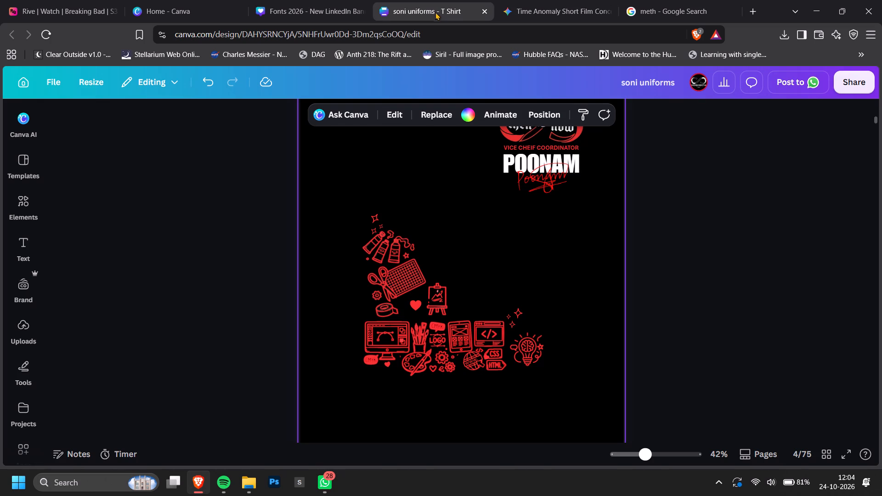
scroll(760, 349, up, 6)
scroll(760, 349, down, 11)
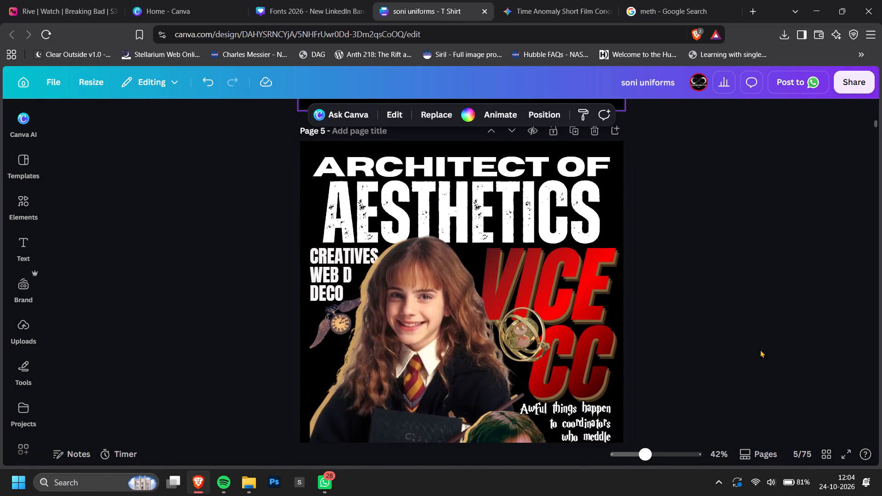
ctrl+scroll(760, 349, down, 1)
scroll(760, 349, up, 3)
drag(394, 224, 377, 256)
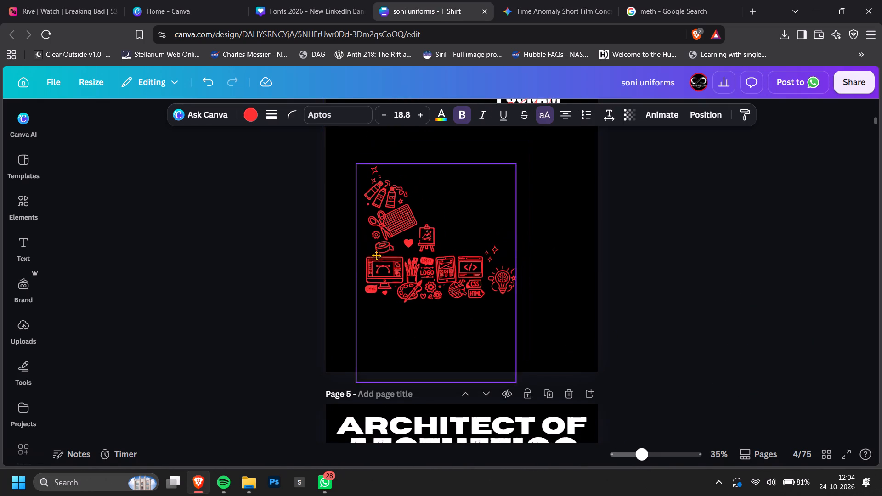
drag(377, 256, 349, 316)
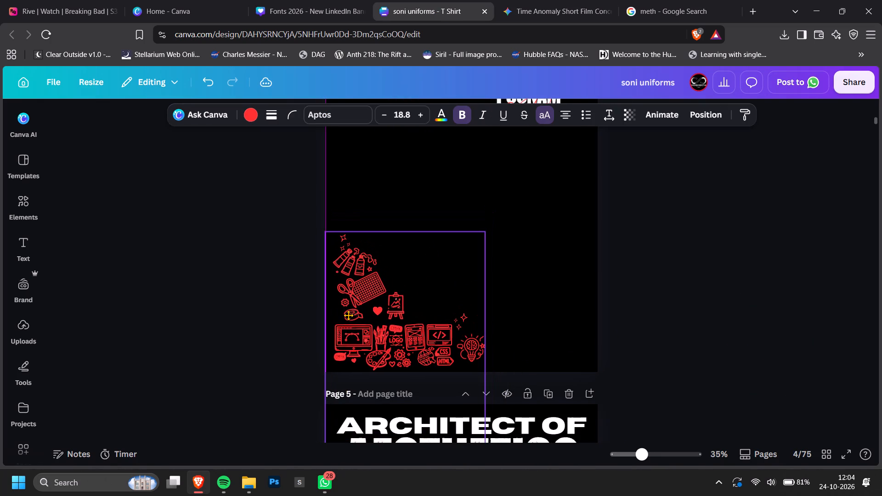
drag(349, 316, 350, 311)
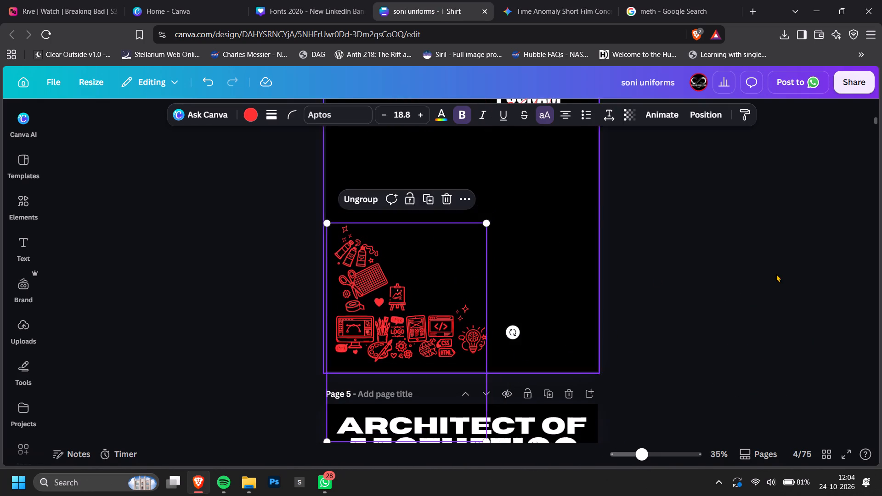
click(776, 274)
Move the red doodle artwork on page 6 closer to the page's lower-left corner.
ctrl+scroll(653, 281, down, 3)
scroll(651, 286, up, 4)
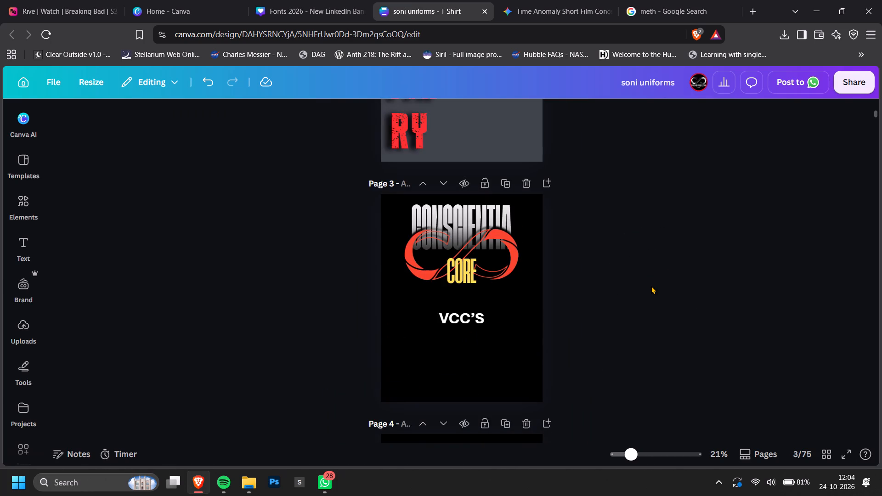
scroll(651, 286, up, 7)
scroll(651, 286, down, 16)
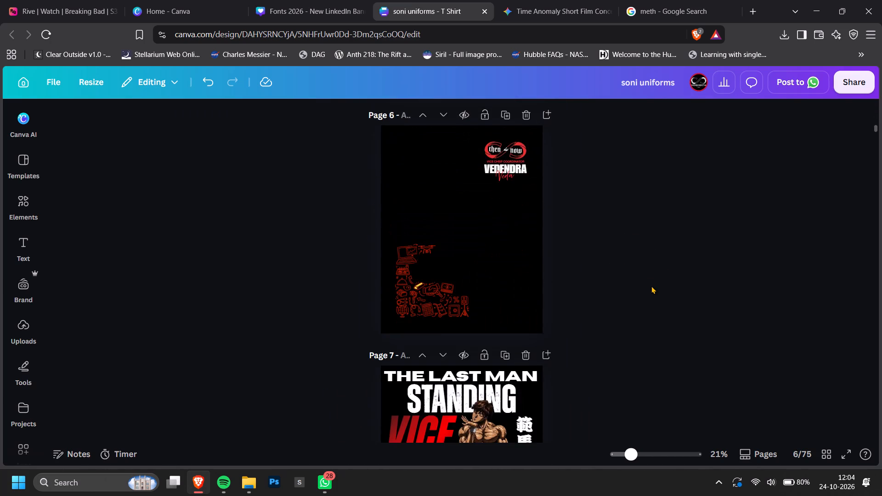
scroll(651, 286, down, 3)
scroll(651, 286, up, 4)
ctrl+scroll(646, 304, up, 4)
scroll(646, 304, down, 2)
click(393, 278)
drag(393, 278, 382, 293)
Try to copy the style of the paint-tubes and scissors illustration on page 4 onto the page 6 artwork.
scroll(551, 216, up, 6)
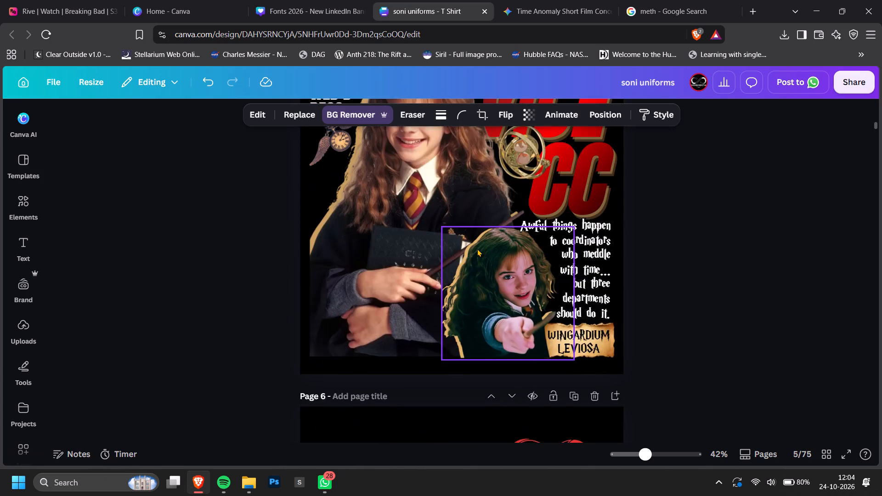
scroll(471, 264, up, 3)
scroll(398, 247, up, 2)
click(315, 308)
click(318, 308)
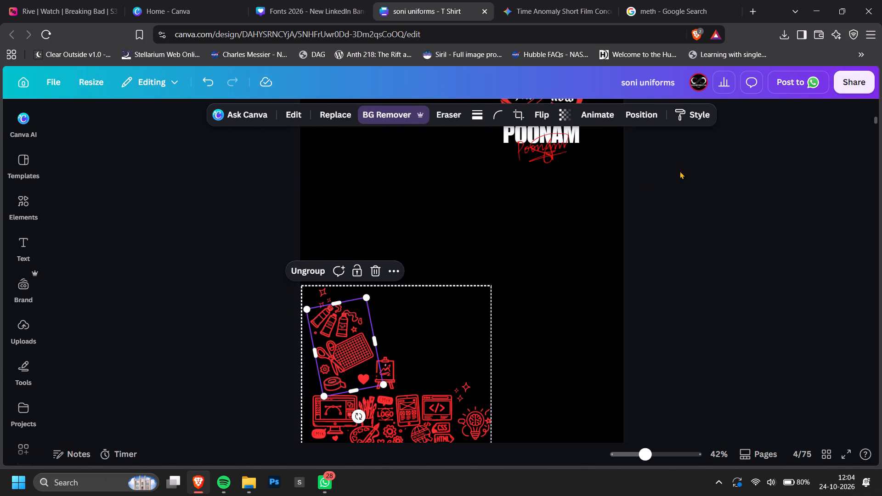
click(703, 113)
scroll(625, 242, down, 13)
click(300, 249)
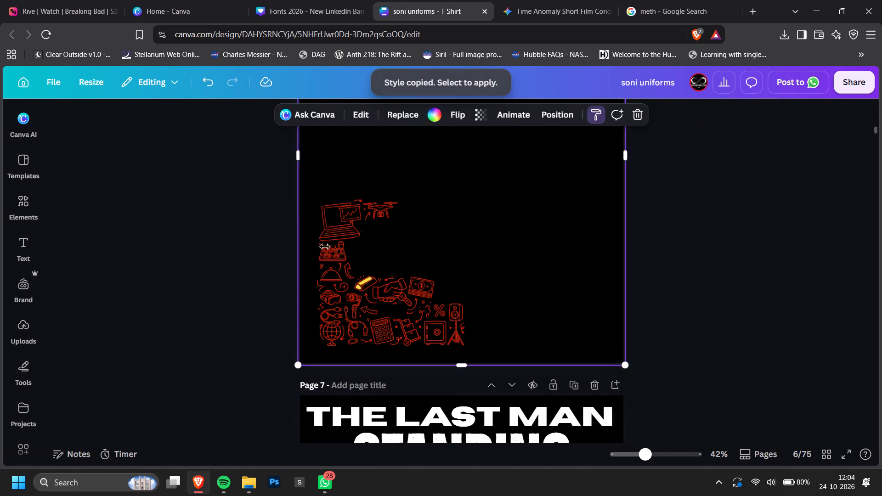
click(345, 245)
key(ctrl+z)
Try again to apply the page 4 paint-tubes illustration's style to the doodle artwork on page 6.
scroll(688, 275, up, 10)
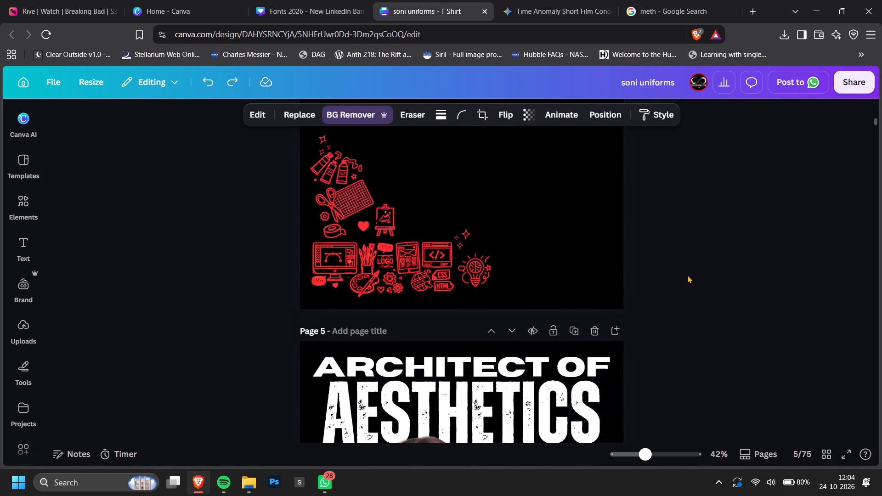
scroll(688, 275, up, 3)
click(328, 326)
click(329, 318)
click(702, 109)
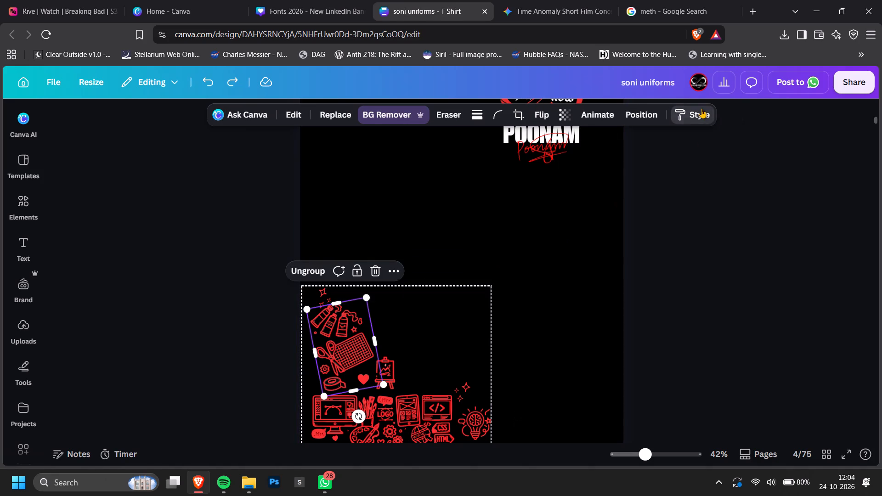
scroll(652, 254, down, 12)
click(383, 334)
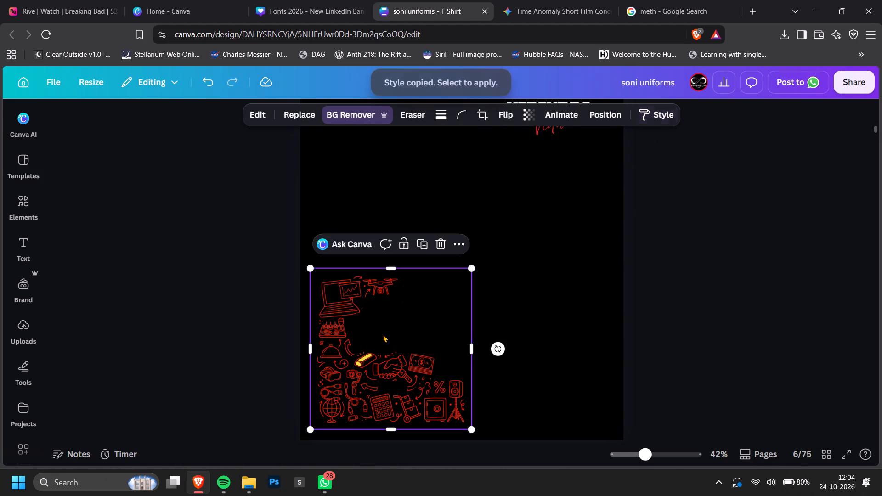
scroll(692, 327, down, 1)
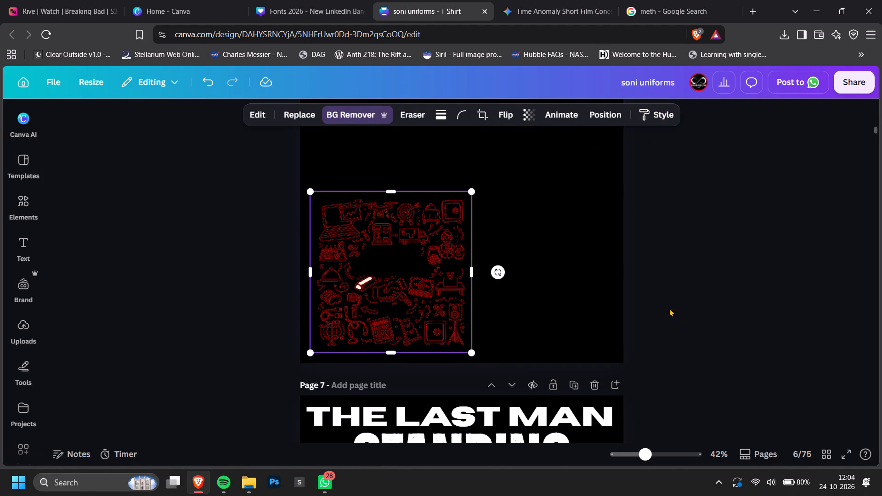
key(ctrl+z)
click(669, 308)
Give the doodle artwork on page 6 an outline-like shadow in #FF0000 with size 2.
click(408, 289)
click(257, 111)
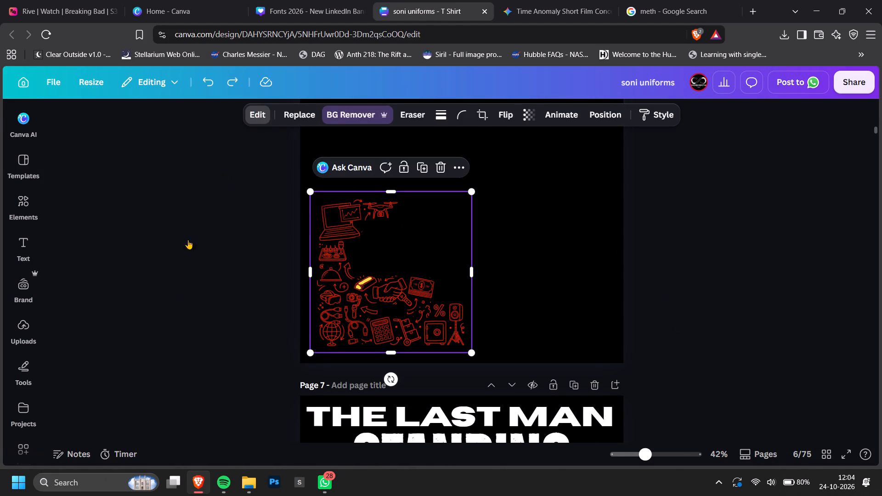
scroll(158, 333, down, 7)
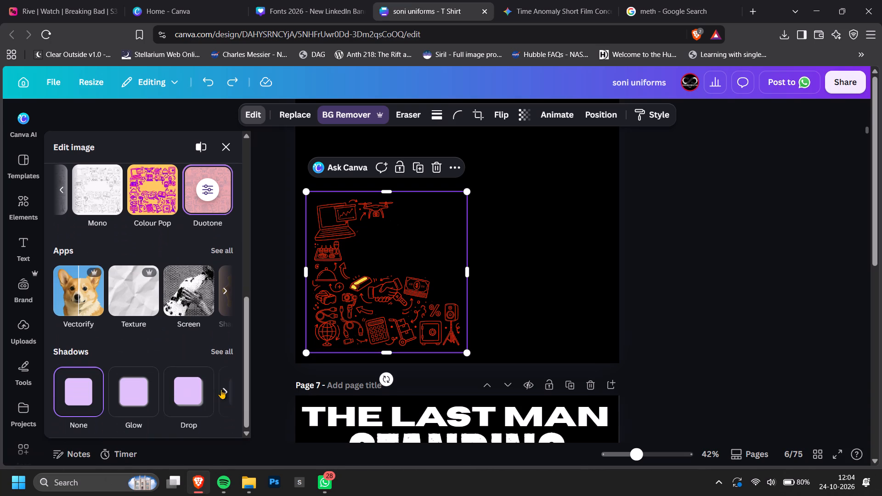
click(221, 389)
click(104, 394)
click(93, 394)
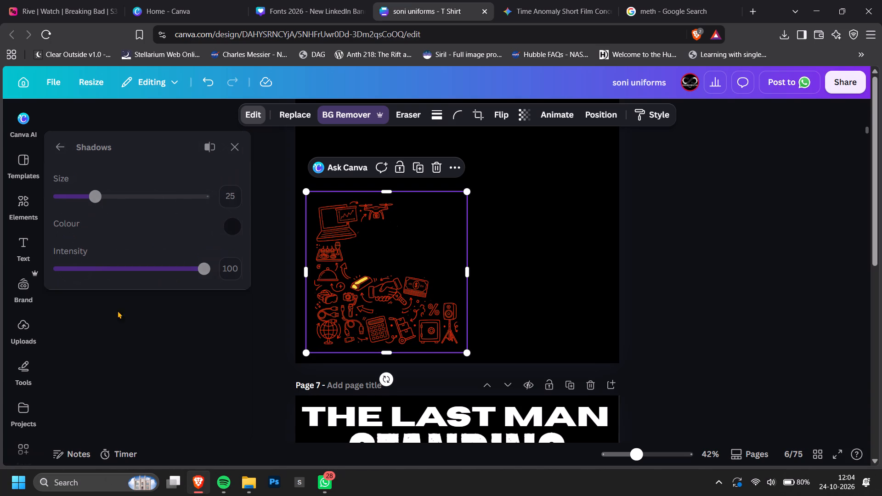
click(229, 222)
drag(369, 274, 632, 231)
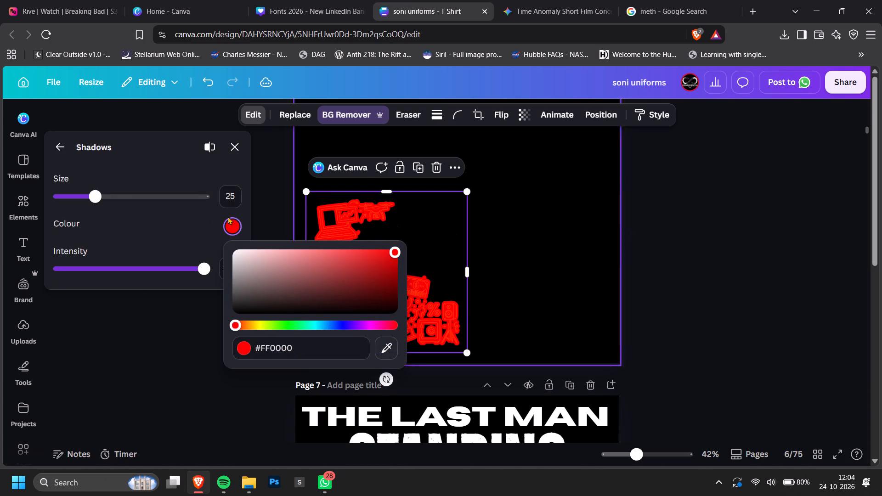
drag(83, 197, 60, 198)
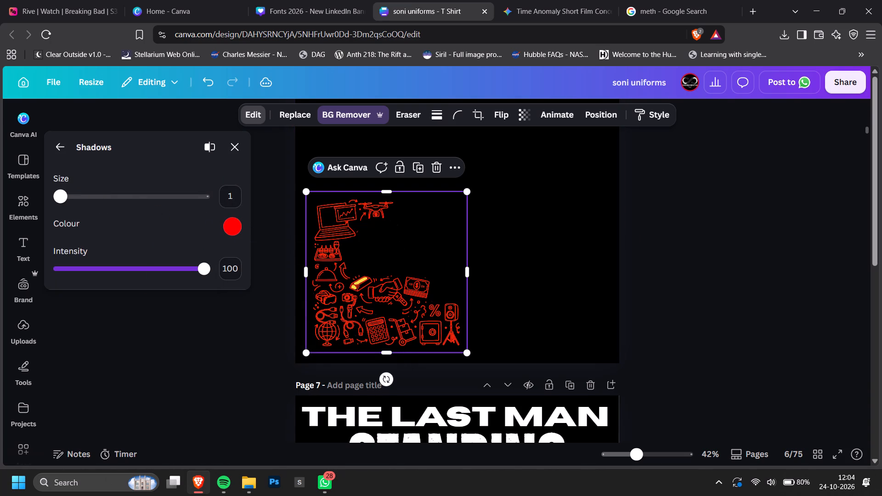
drag(60, 198, 62, 199)
click(575, 237)
click(771, 240)
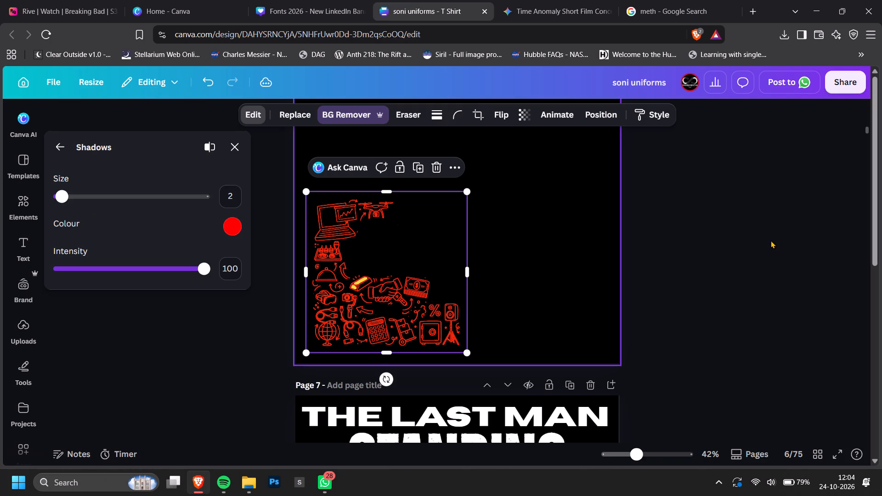
Compare the doodle artworks on pages 4, 6 and 8 for colour and placement.
ctrl+scroll(746, 261, down, 2)
scroll(746, 261, up, 9)
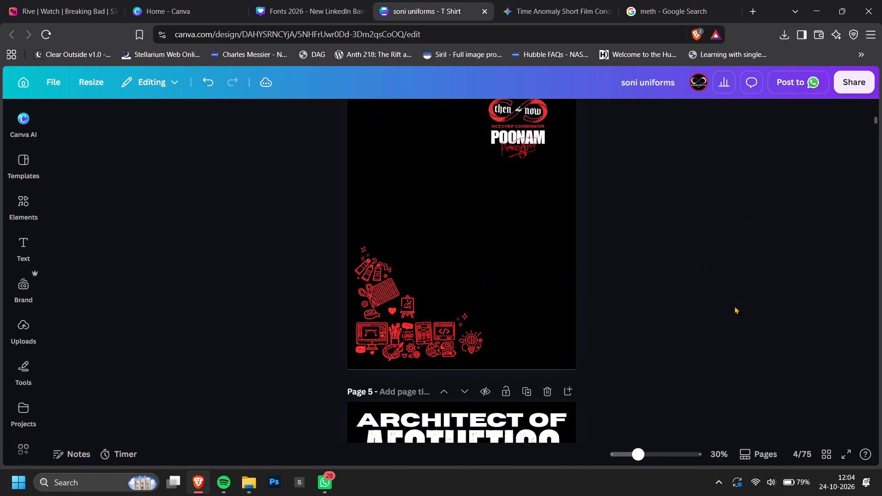
ctrl+scroll(400, 340, up, 3)
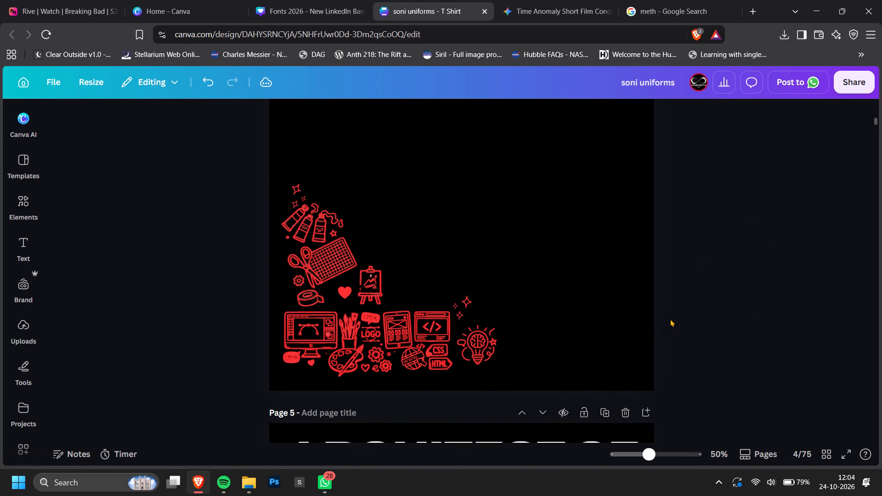
ctrl+scroll(483, 307, up, 3)
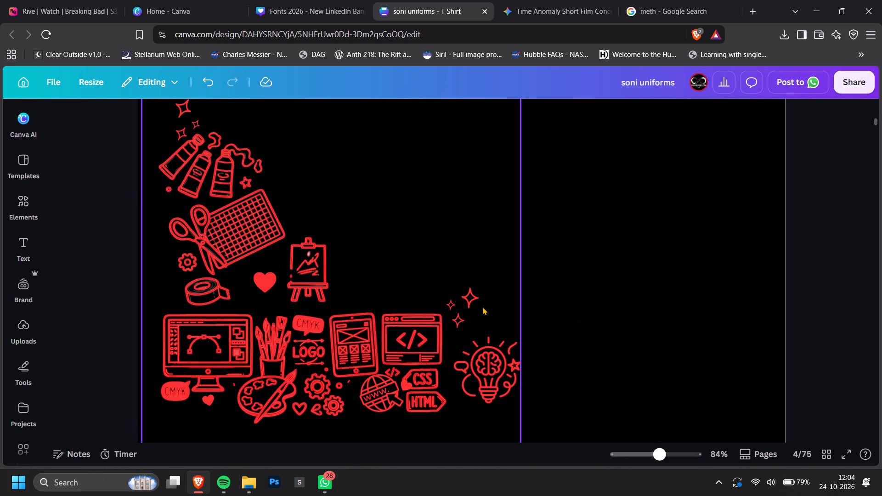
ctrl+scroll(483, 307, down, 3)
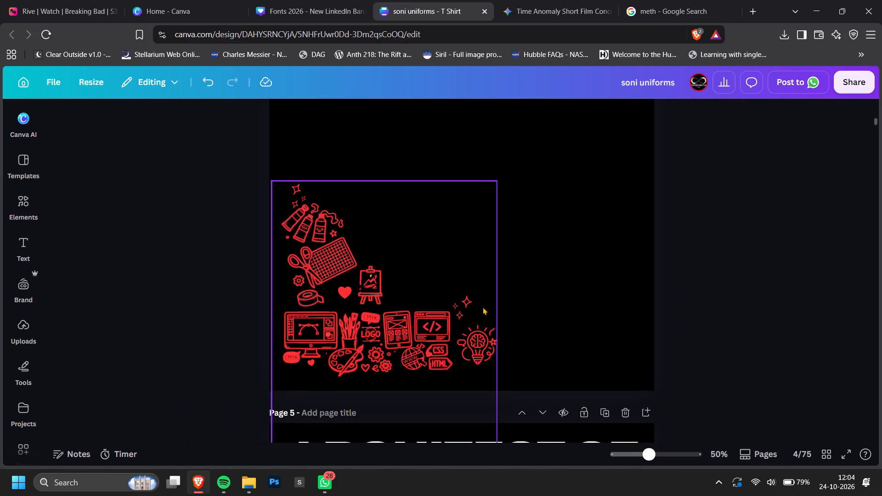
ctrl+scroll(730, 294, down, 7)
scroll(732, 294, down, 4)
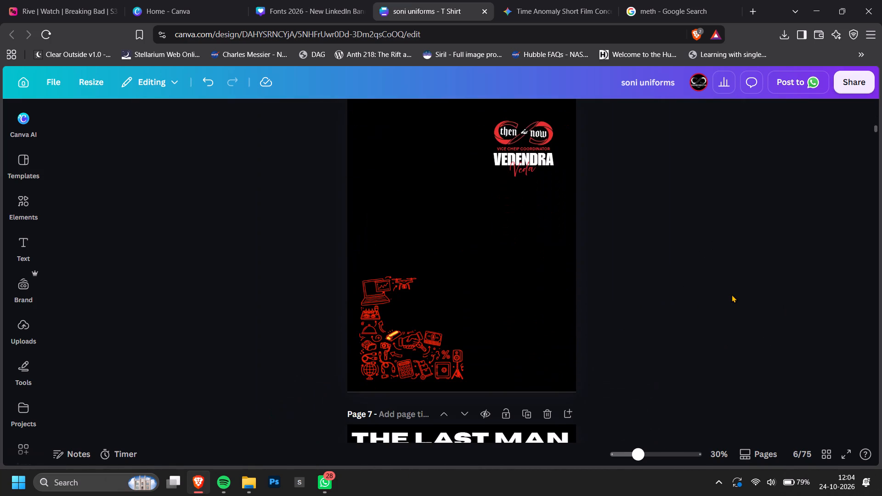
scroll(732, 294, down, 9)
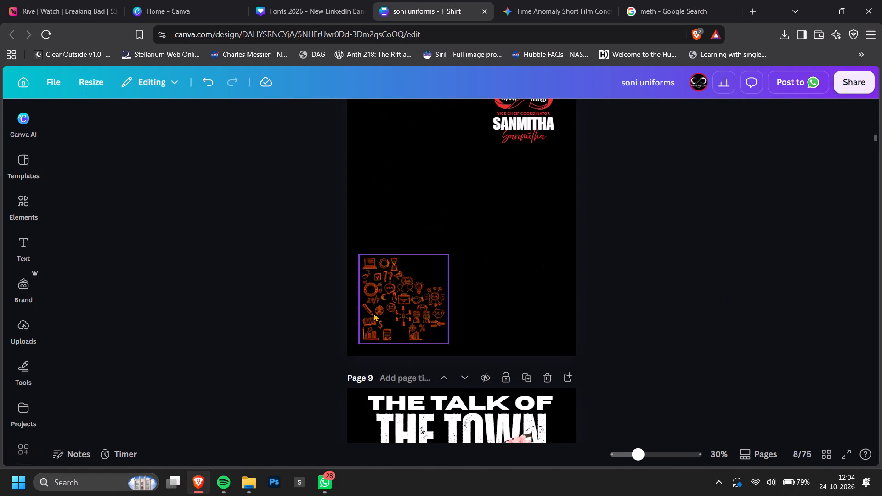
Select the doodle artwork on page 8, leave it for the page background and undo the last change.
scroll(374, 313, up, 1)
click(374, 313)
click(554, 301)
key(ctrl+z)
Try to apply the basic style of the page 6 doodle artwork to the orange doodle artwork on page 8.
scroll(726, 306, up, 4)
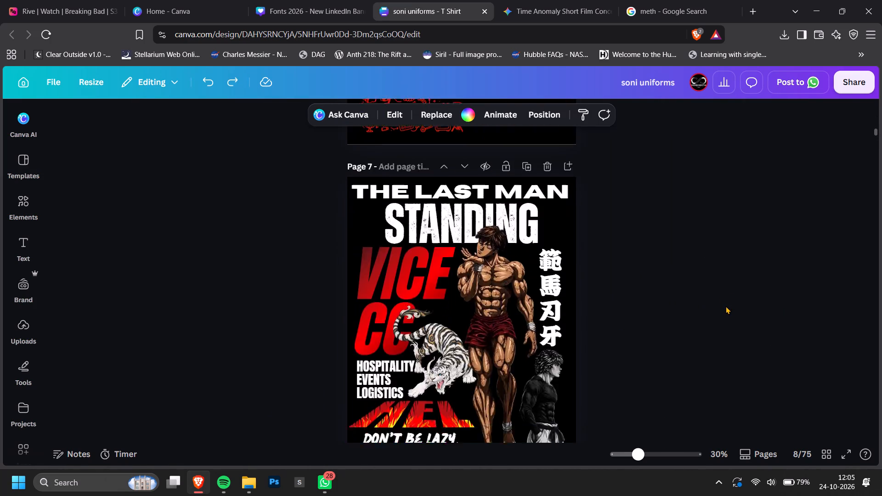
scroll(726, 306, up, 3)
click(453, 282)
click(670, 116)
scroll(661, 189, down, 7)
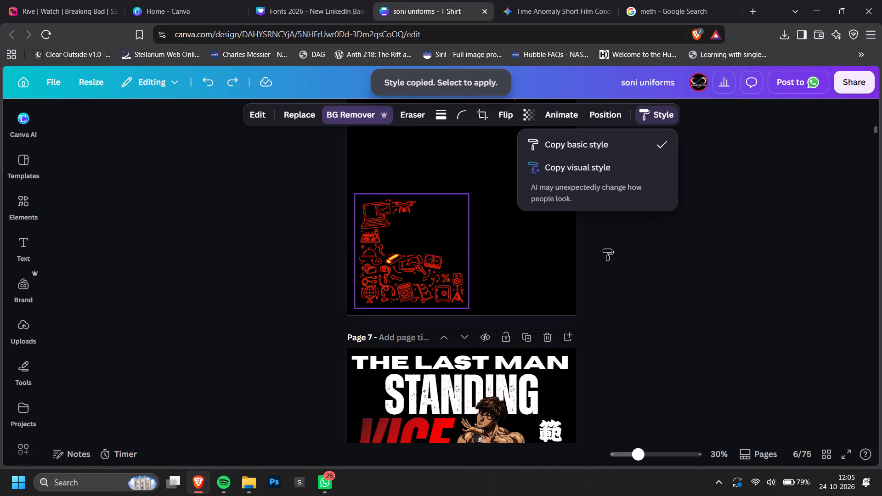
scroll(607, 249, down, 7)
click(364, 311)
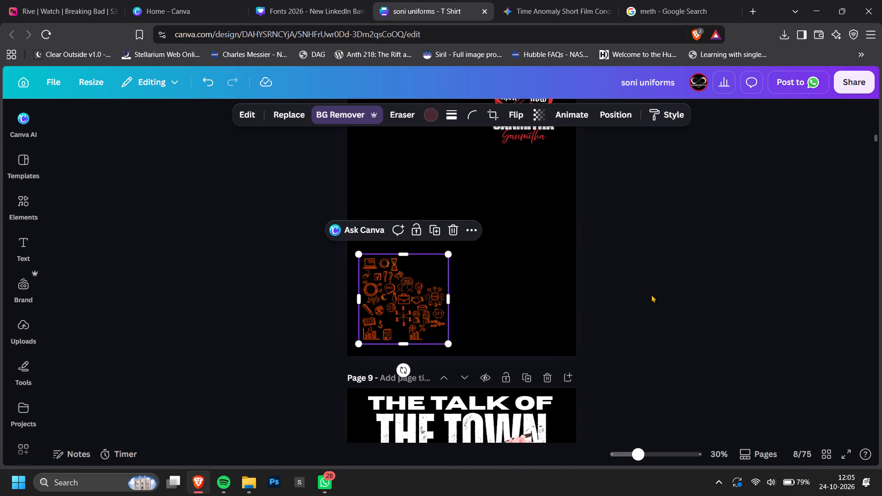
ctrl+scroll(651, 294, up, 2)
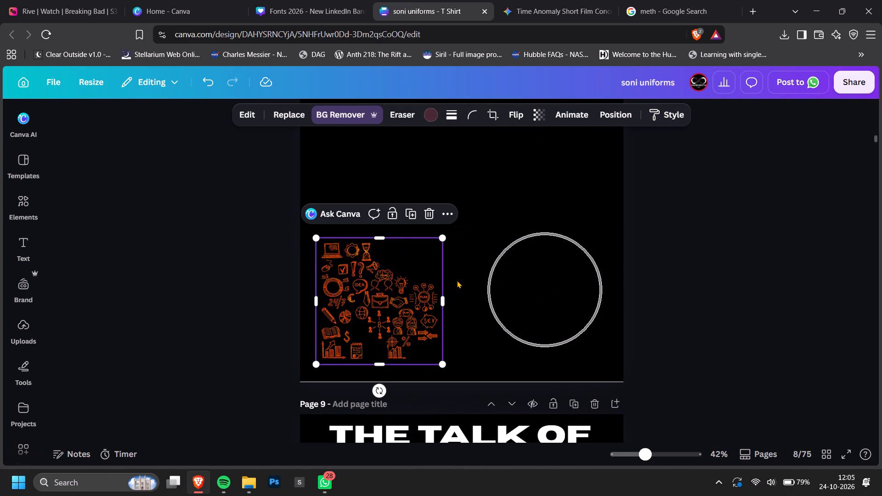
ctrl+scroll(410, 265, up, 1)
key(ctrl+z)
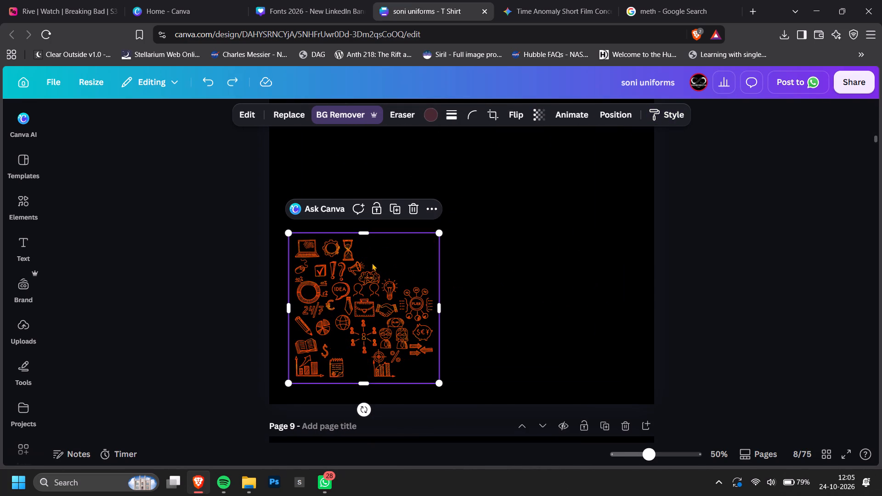
Give the orange business doodle artwork on page 8 an Outline shadow in pure red with size 2.
click(246, 116)
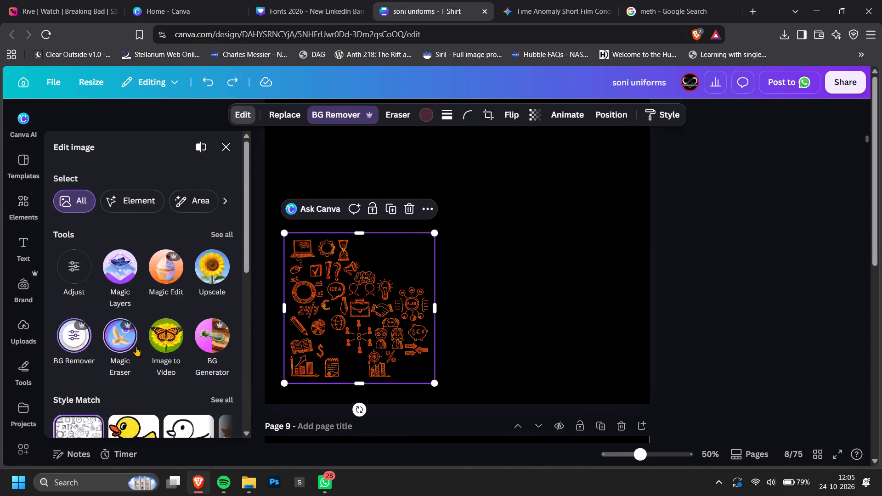
scroll(136, 347, down, 9)
click(226, 393)
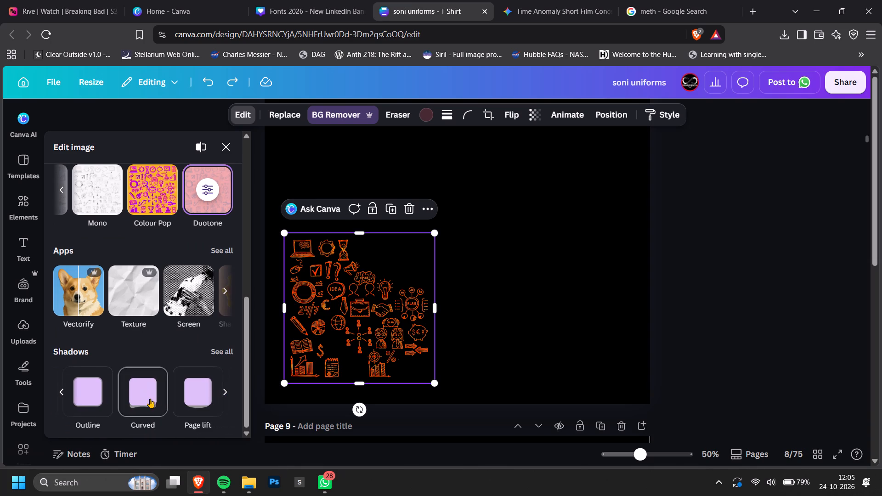
click(101, 393)
click(98, 393)
click(237, 225)
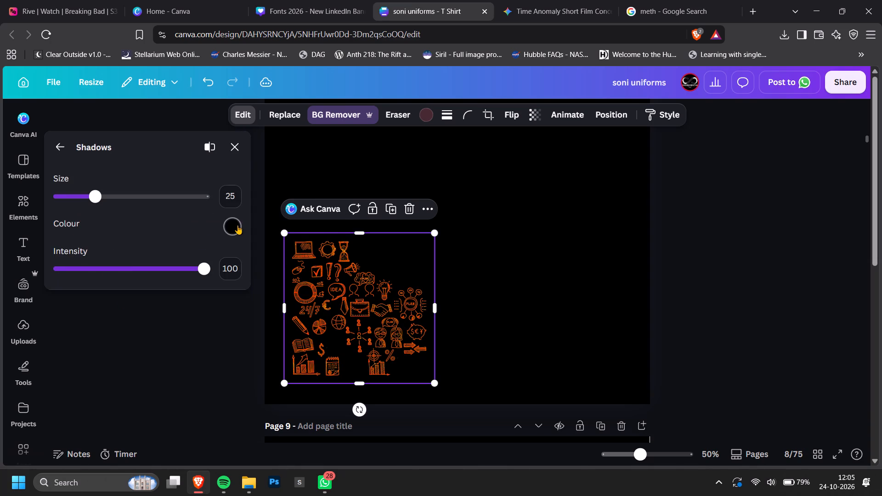
drag(304, 268, 555, 220)
drag(90, 199, 68, 196)
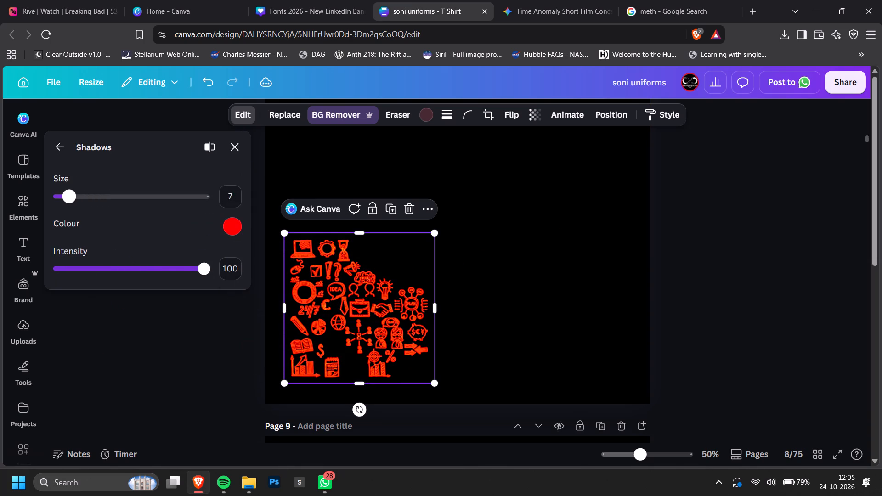
drag(68, 196, 62, 196)
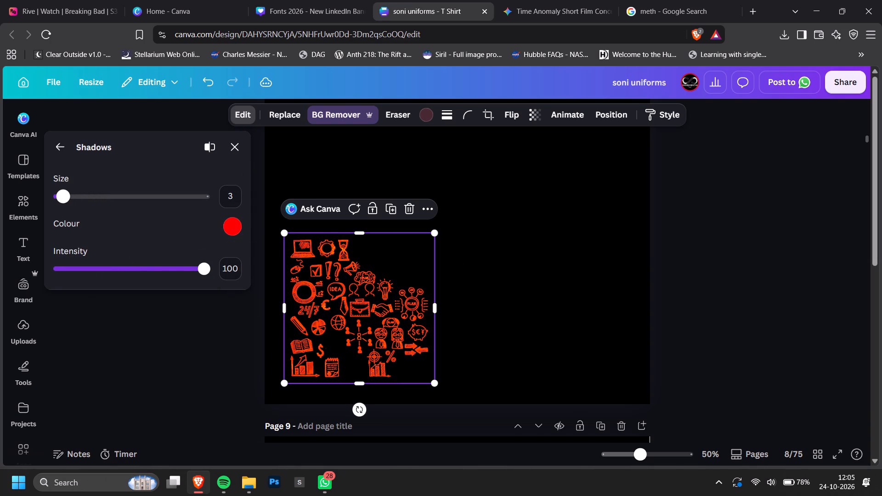
drag(62, 196, 61, 196)
double_click(737, 217)
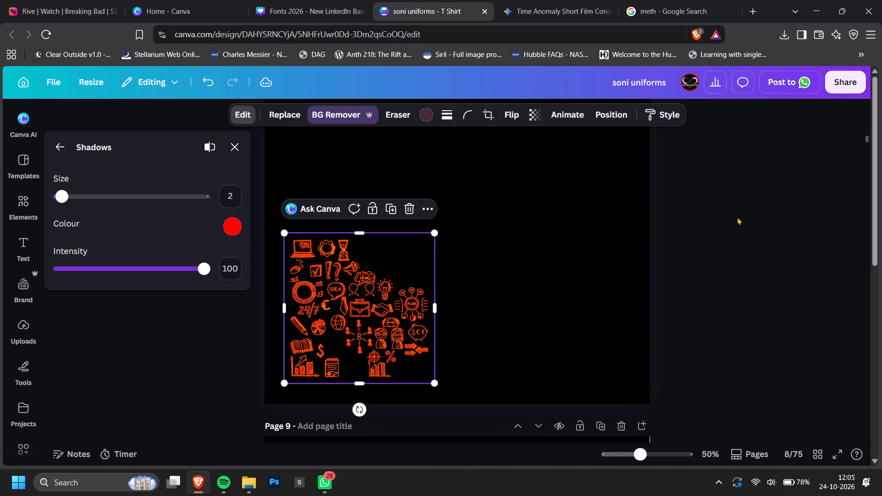
Apply an Outline shadow to the finance doodle artwork on page 10 and open its shadow settings.
ctrl+scroll(737, 217, down, 8)
scroll(737, 217, down, 4)
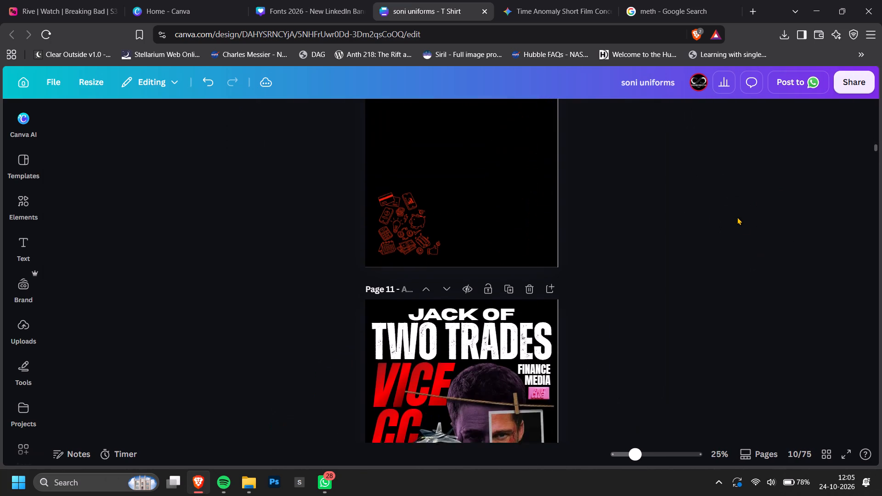
scroll(686, 237, up, 2)
scroll(684, 241, down, 2)
ctrl+scroll(507, 192, up, 2)
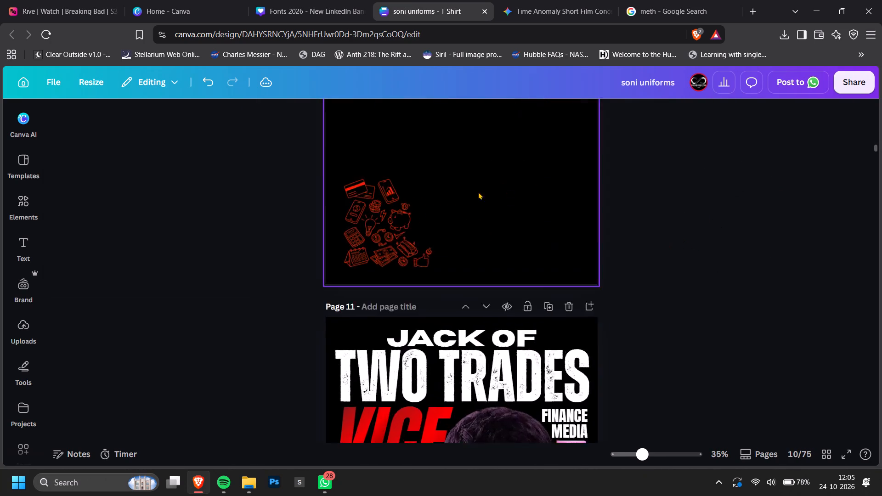
ctrl+scroll(478, 192, up, 3)
click(249, 195)
click(305, 196)
click(273, 113)
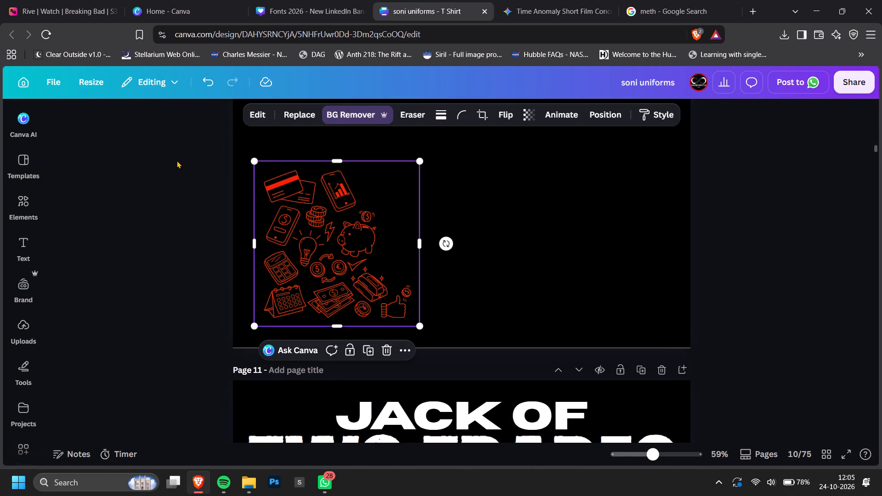
click(262, 118)
scroll(115, 232, down, 6)
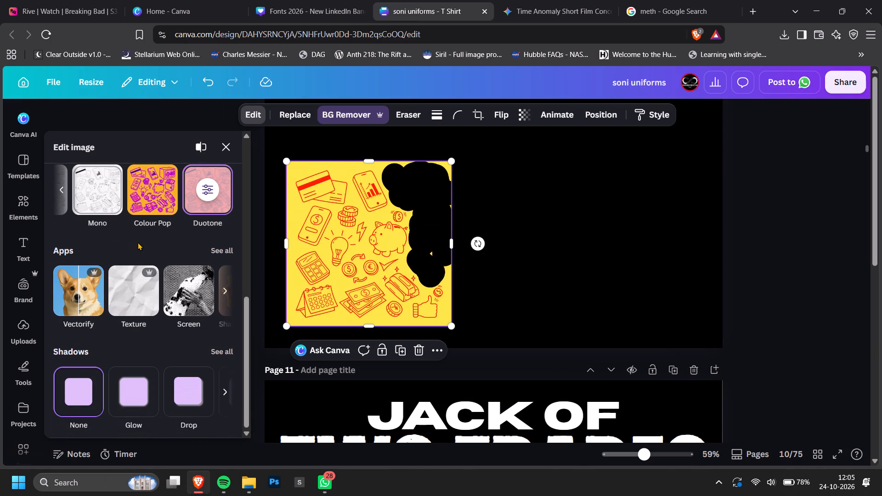
scroll(142, 249, down, 3)
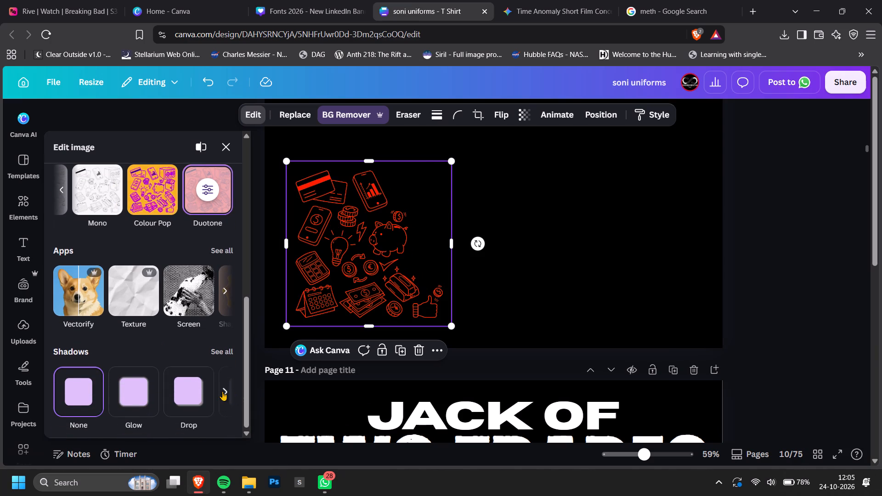
click(222, 391)
click(107, 392)
click(106, 391)
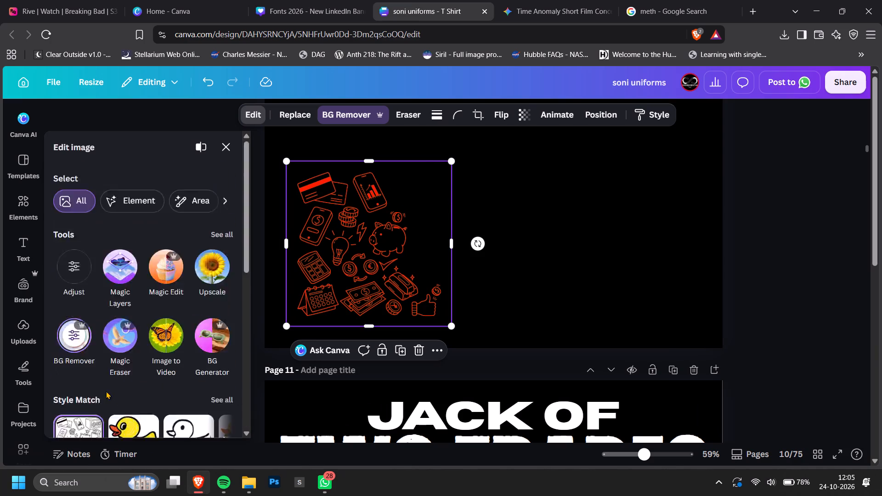
Set the page 10 artwork's outline shadow to pure red with size 5.
click(237, 226)
drag(356, 258, 542, 197)
drag(84, 193, 65, 195)
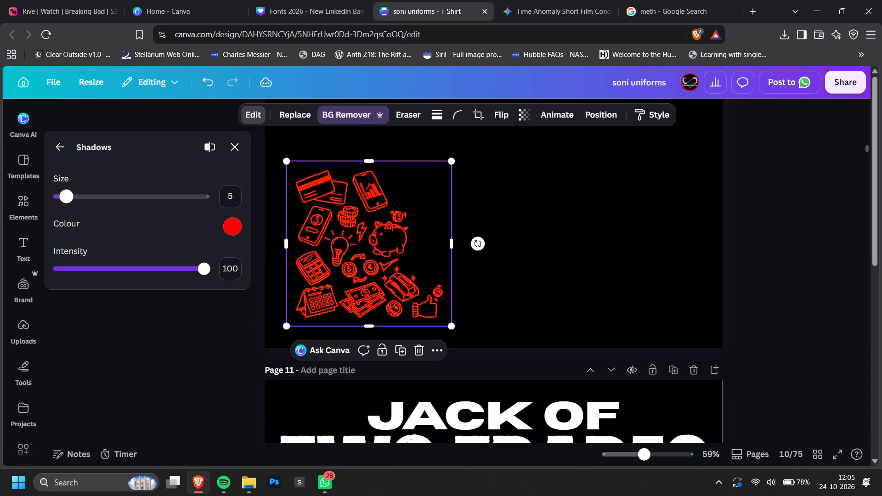
drag(65, 195, 64, 195)
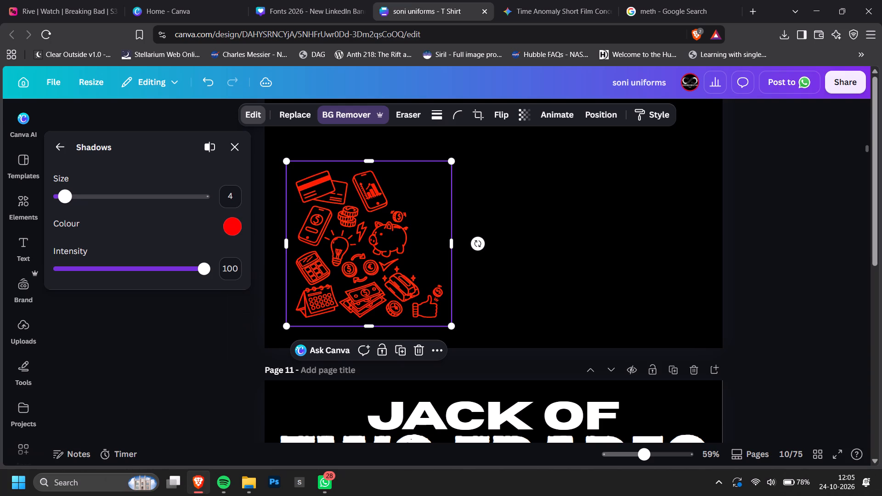
drag(64, 195, 66, 197)
click(711, 229)
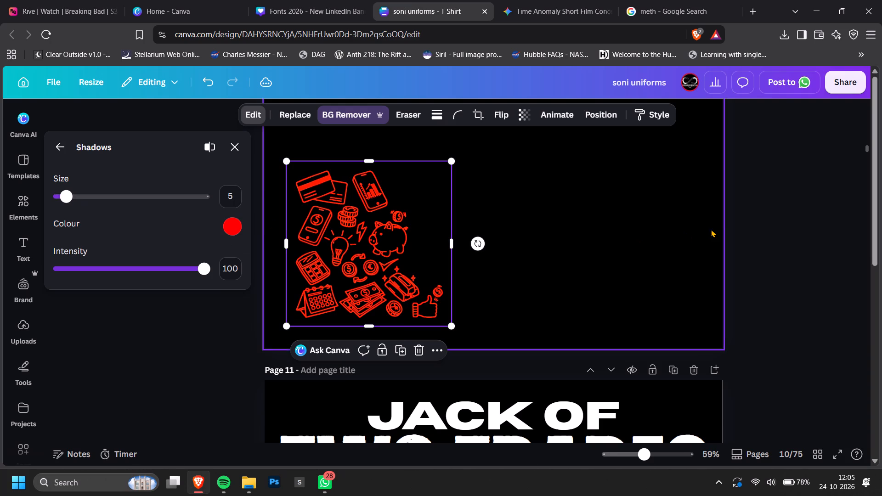
click(788, 248)
Set the Outline shadow colour of the hospitality doodle artwork on page 13 to #FF0000.
ctrl+scroll(675, 282, down, 6)
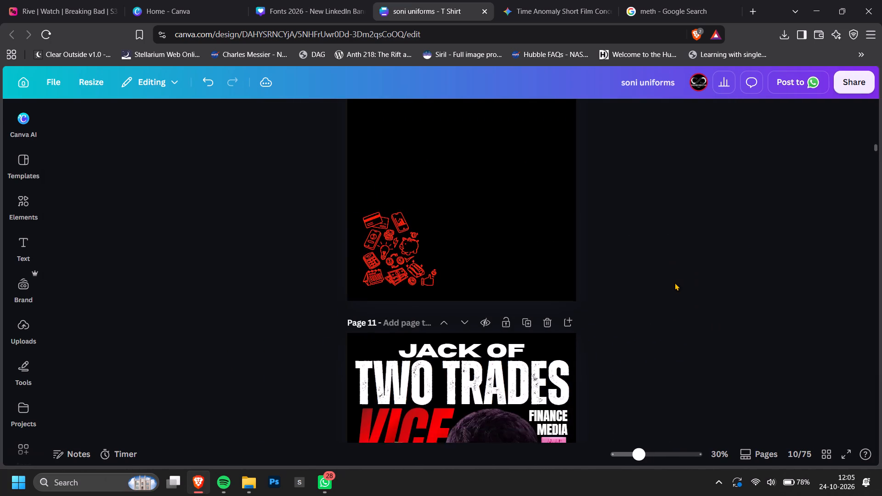
ctrl+scroll(675, 282, down, 10)
scroll(675, 282, down, 1)
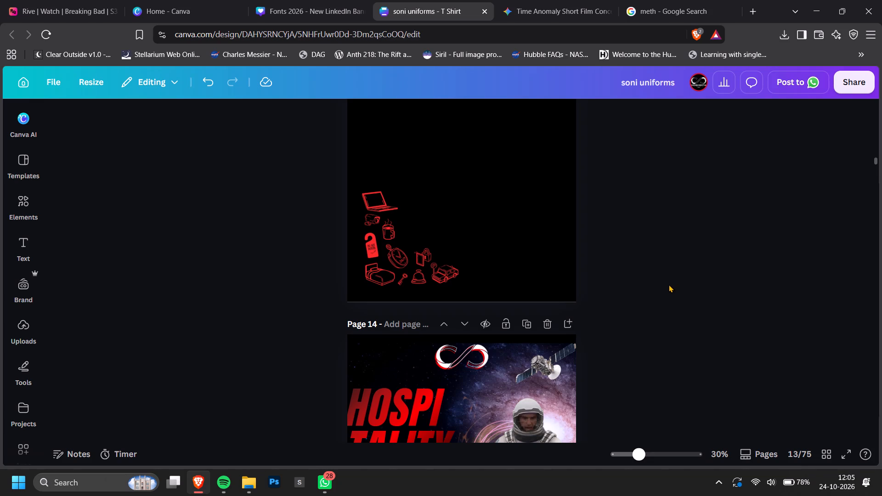
scroll(668, 285, up, 2)
scroll(668, 285, down, 2)
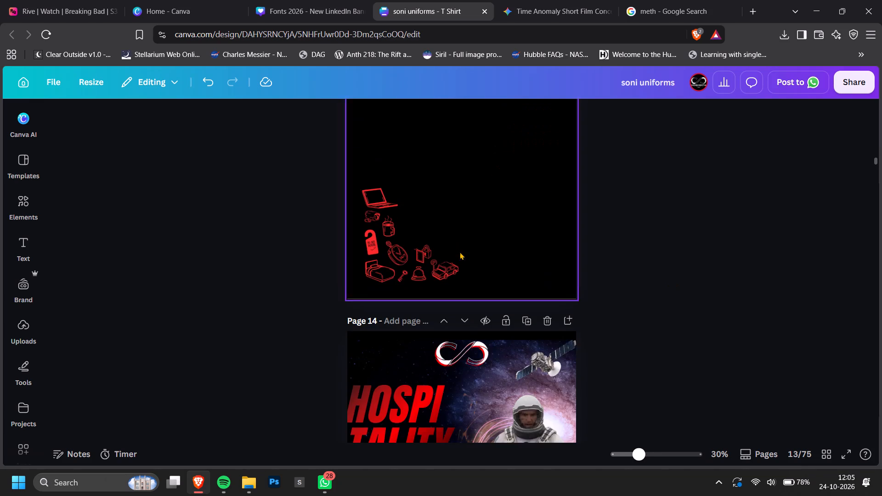
ctrl+scroll(408, 243, up, 3)
click(366, 244)
click(260, 116)
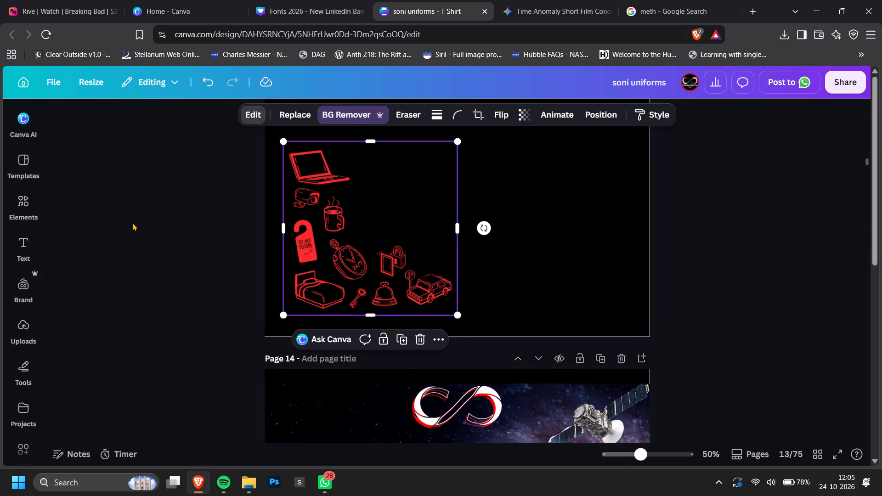
scroll(133, 230, down, 12)
click(227, 383)
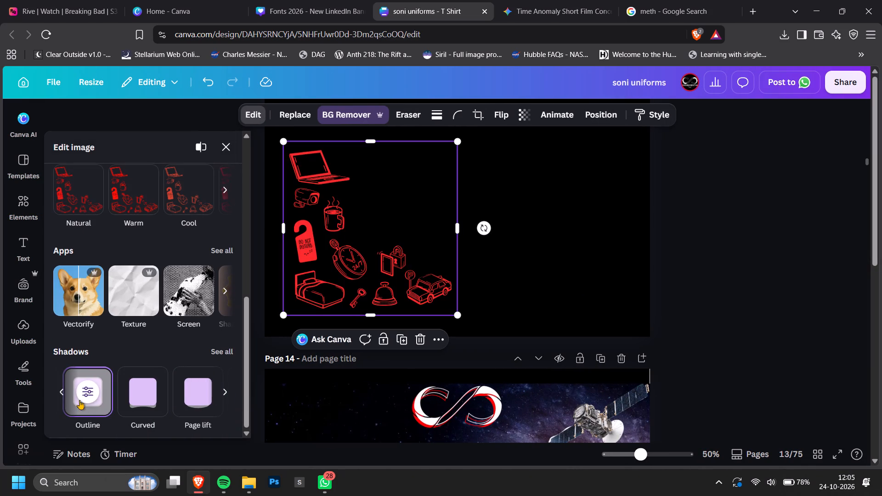
click(98, 399)
drag(239, 215, 236, 222)
click(235, 224)
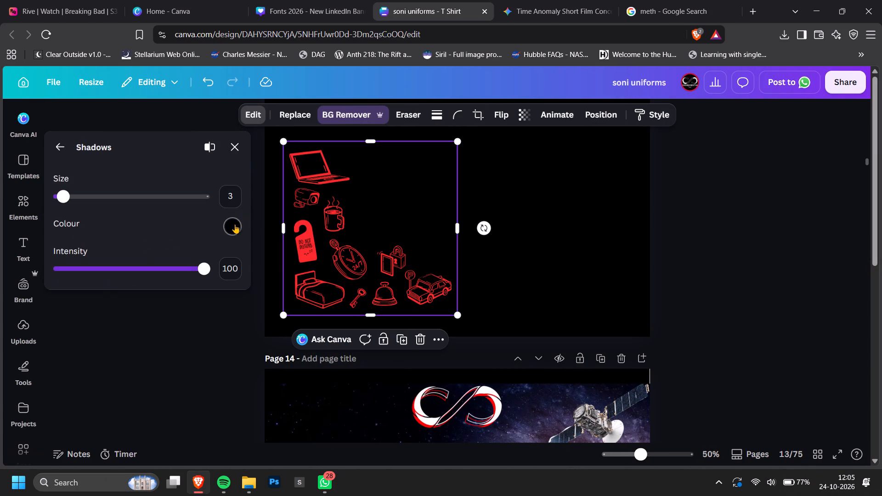
drag(315, 288, 592, 216)
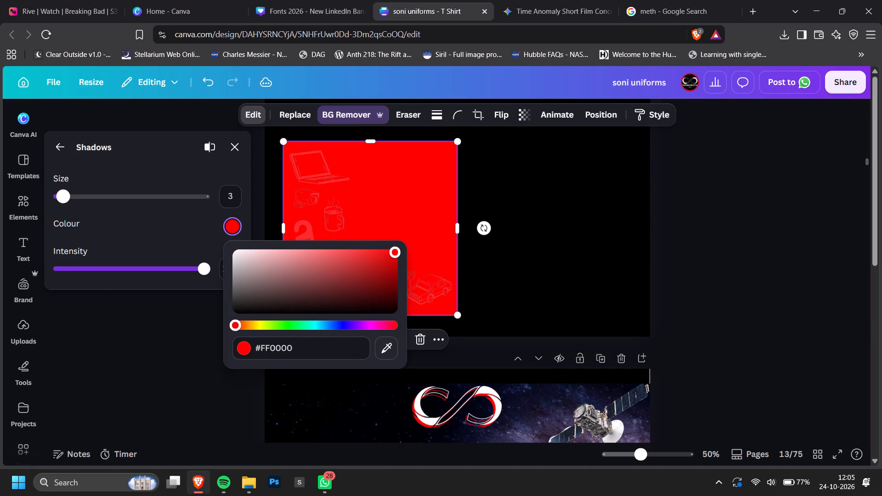
click(149, 235)
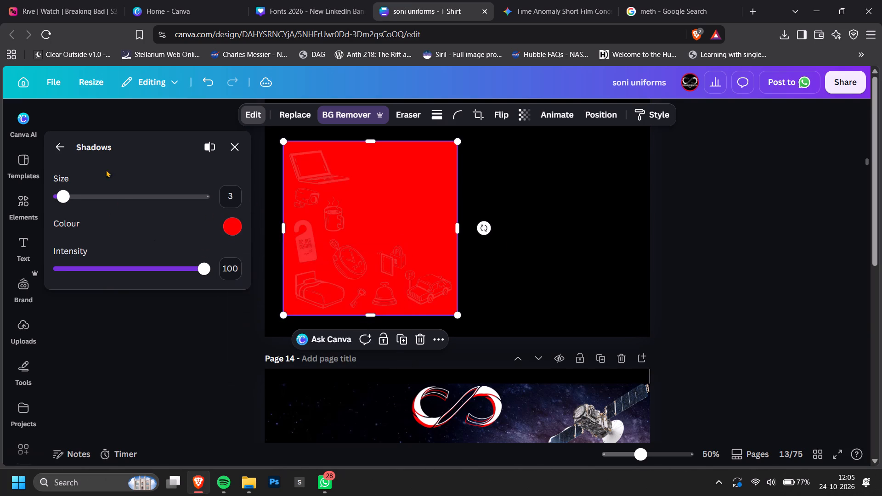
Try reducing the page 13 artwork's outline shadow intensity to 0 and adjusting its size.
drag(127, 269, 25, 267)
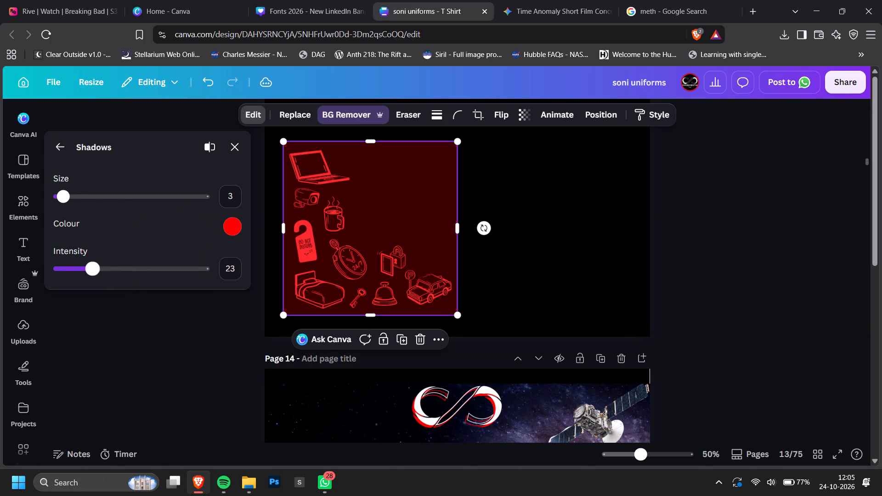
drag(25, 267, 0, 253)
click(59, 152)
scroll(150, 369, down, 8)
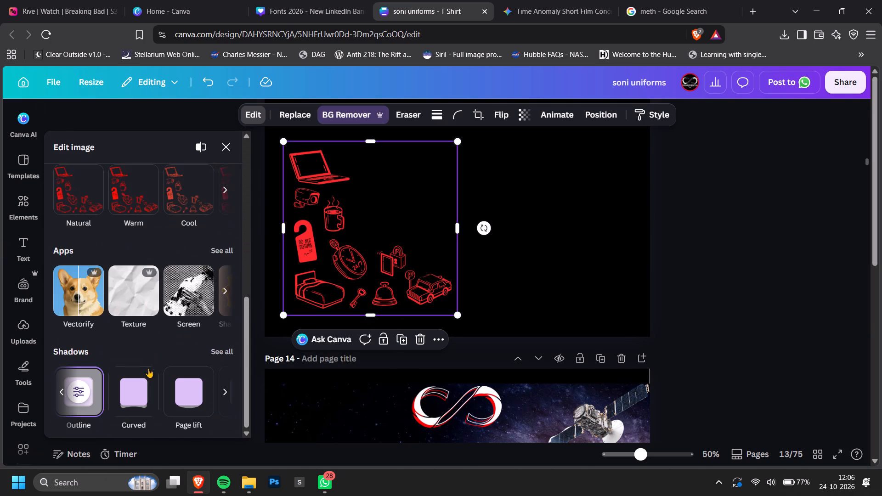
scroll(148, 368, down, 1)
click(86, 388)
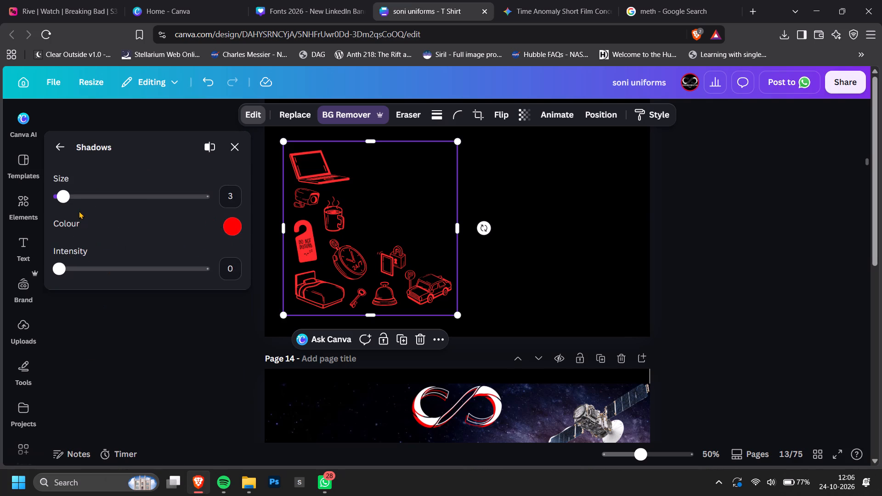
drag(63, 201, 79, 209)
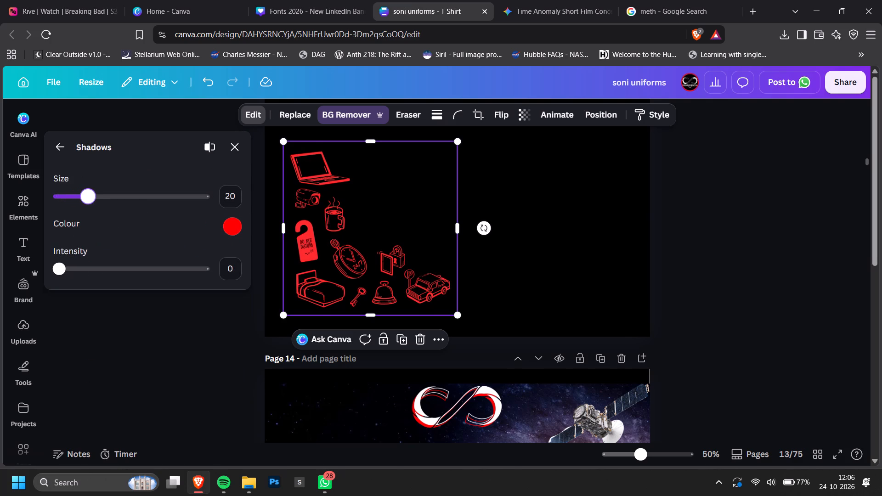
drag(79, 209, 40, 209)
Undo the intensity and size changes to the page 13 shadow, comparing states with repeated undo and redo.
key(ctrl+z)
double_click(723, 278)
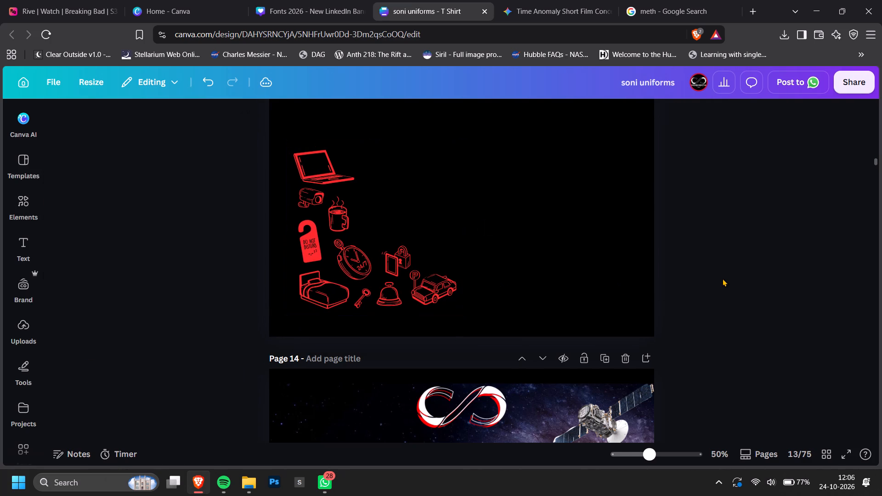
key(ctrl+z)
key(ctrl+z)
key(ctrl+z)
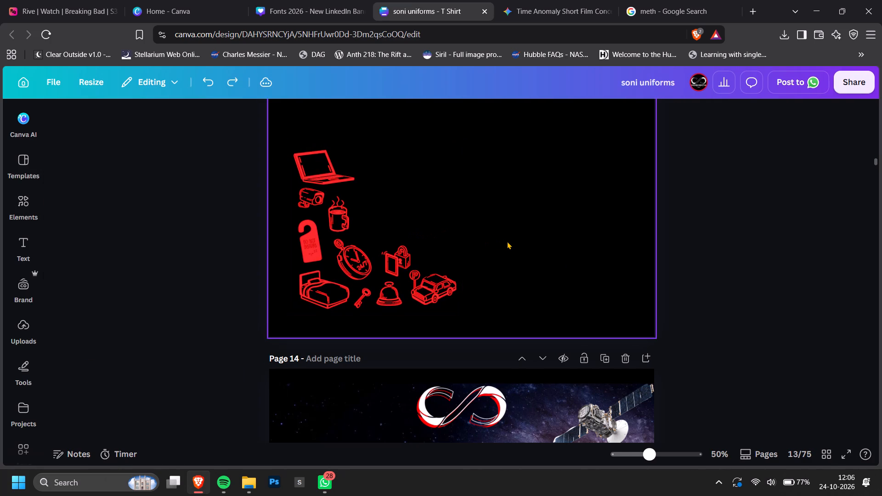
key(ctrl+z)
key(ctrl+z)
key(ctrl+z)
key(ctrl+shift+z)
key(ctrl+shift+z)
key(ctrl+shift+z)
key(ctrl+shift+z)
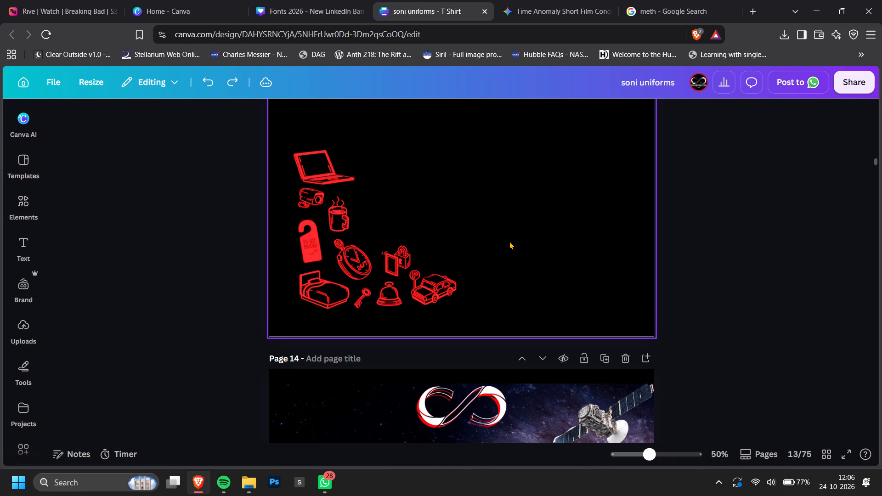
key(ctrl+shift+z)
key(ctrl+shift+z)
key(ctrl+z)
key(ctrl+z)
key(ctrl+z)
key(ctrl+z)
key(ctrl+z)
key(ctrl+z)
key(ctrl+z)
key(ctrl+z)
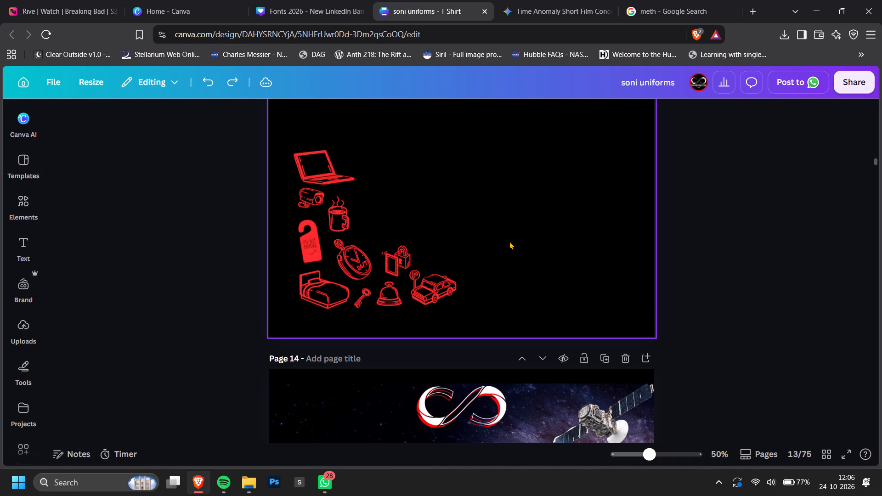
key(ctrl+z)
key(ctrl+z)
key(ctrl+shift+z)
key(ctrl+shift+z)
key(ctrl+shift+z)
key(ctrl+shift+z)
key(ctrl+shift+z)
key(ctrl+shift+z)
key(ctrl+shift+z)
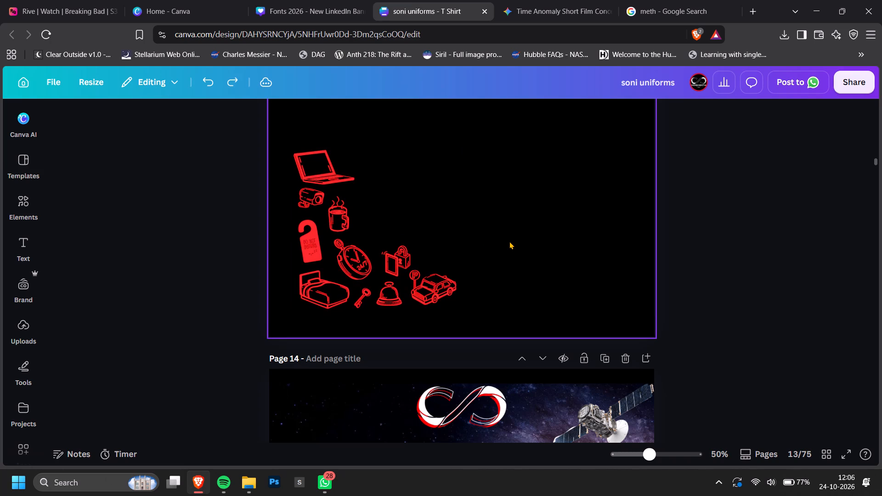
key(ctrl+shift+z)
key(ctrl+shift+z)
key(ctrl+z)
Set the outline shadow colour of the hospitality doodle artwork on page 15 to pure red, keeping size 3.
scroll(665, 269, down, 5)
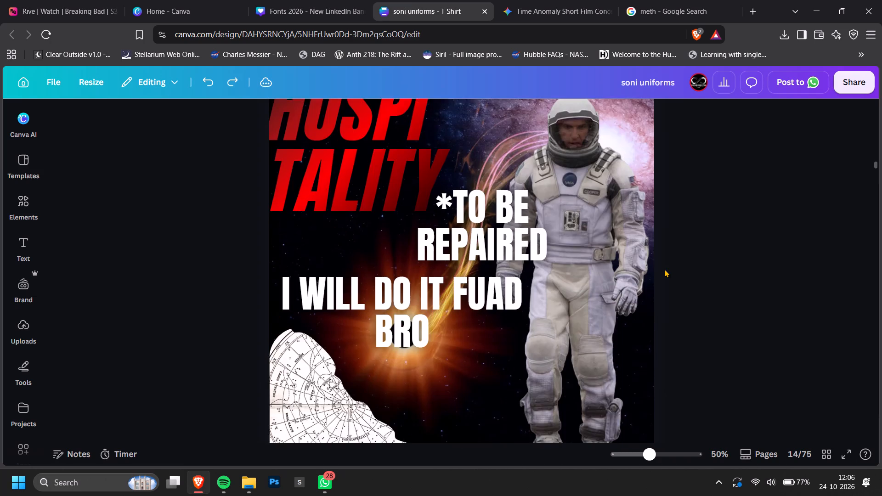
scroll(665, 269, down, 8)
click(357, 303)
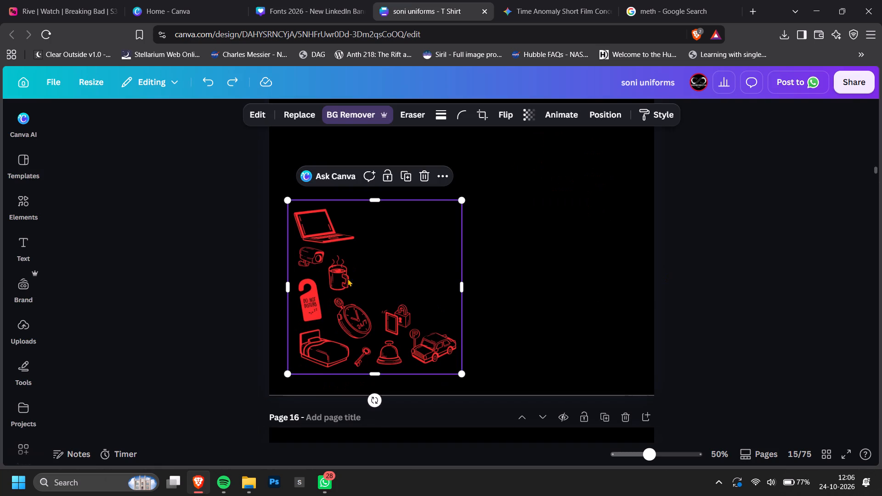
click(247, 113)
scroll(222, 293, down, 5)
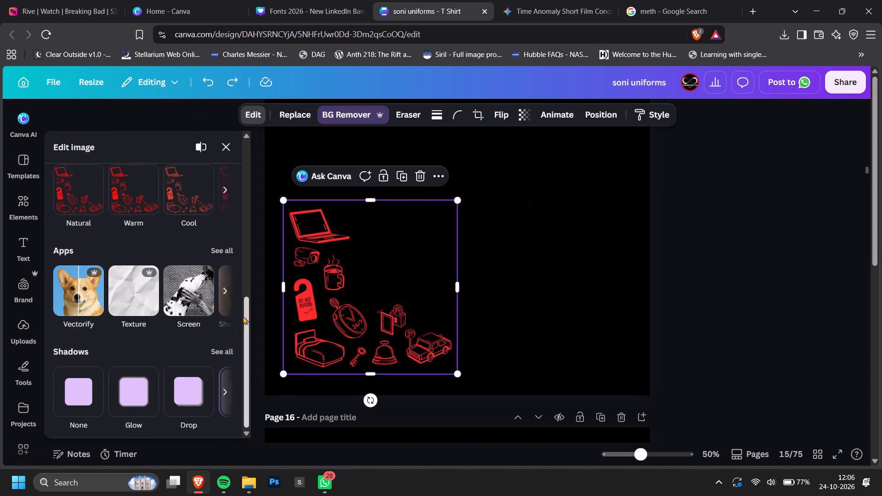
scroll(226, 318, down, 2)
click(225, 383)
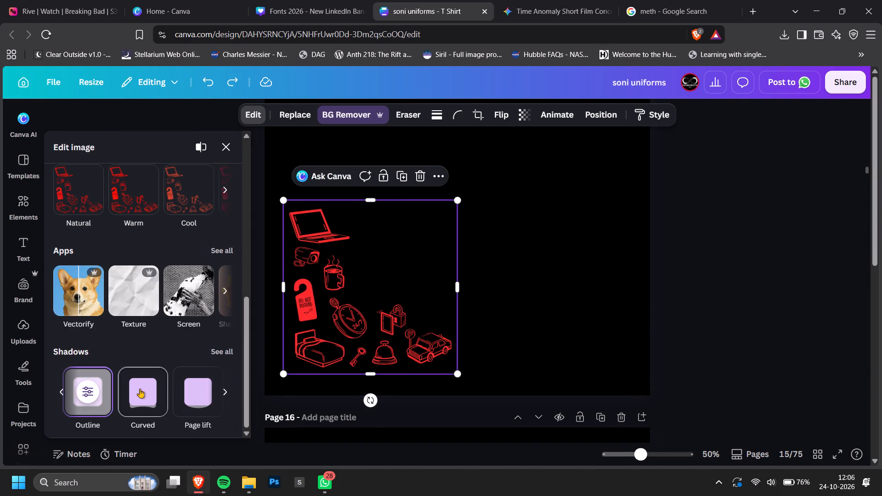
click(89, 402)
click(228, 223)
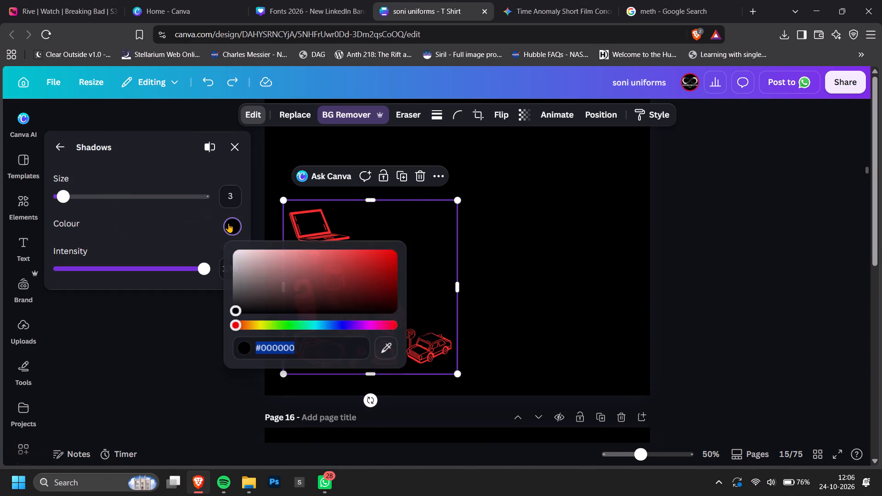
drag(347, 282, 480, 184)
click(139, 220)
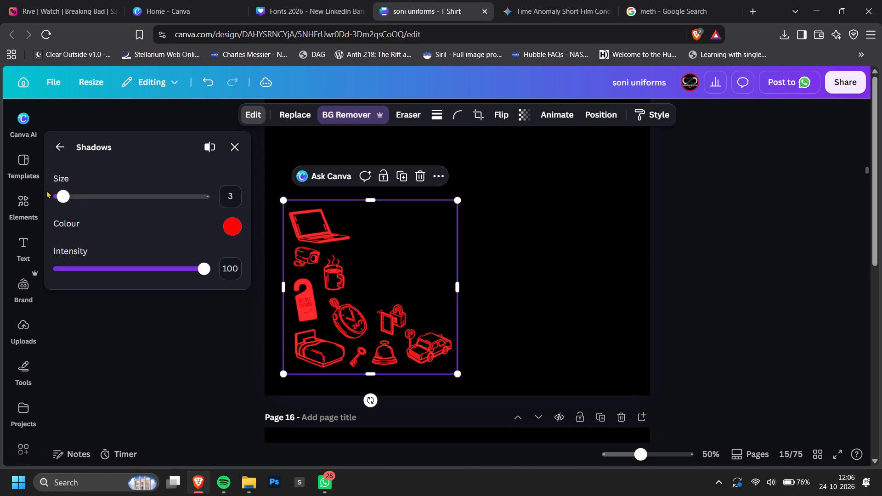
click(64, 193)
click(618, 248)
drag(619, 249, 617, 255)
scroll(694, 276, up, 4)
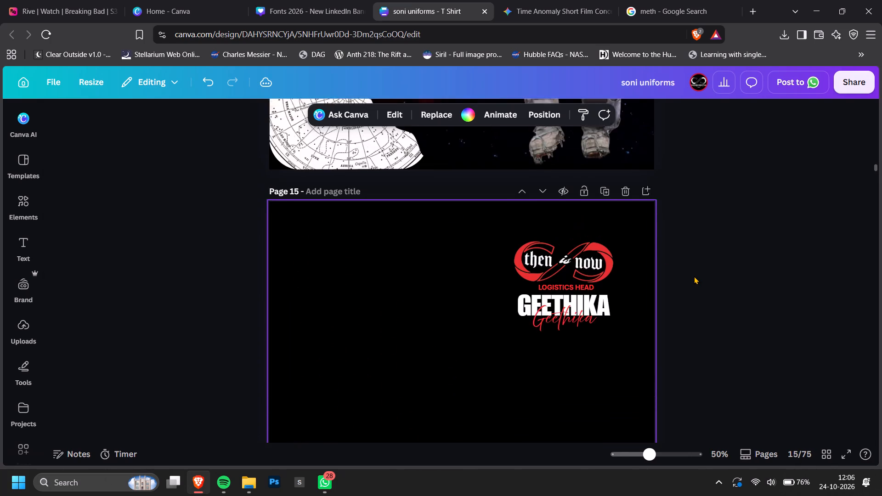
click(694, 276)
Reduce the outline shadow size of the hospitality doodle artwork on page 17 to 2.
scroll(694, 276, down, 20)
scroll(694, 276, up, 1)
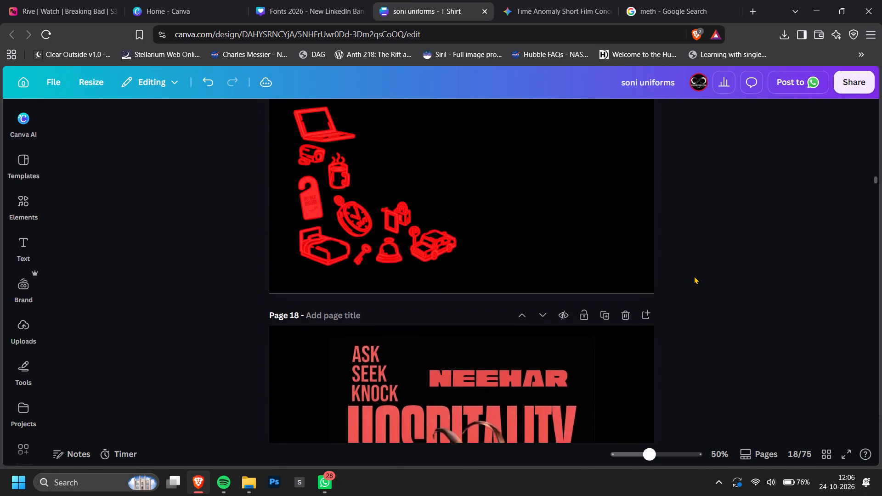
scroll(694, 276, up, 1)
click(374, 283)
click(262, 112)
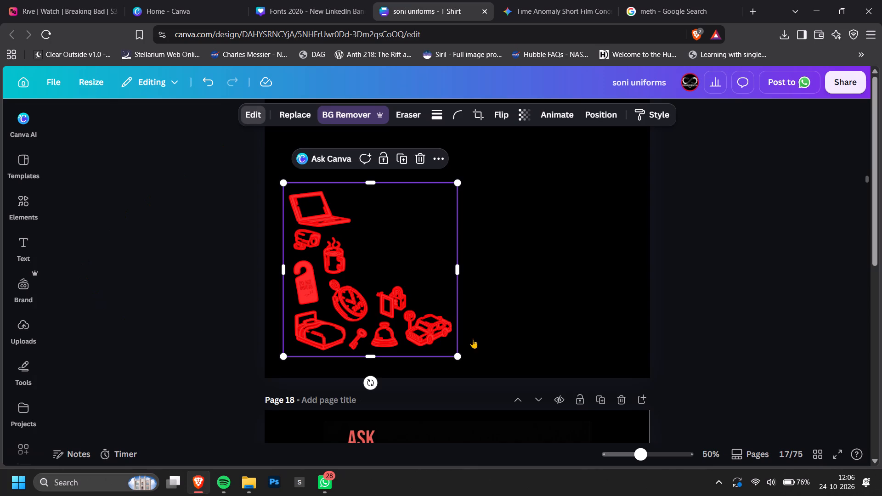
scroll(696, 342, up, 4)
scroll(657, 338, down, 3)
scroll(566, 332, down, 2)
scroll(106, 277, down, 9)
click(230, 394)
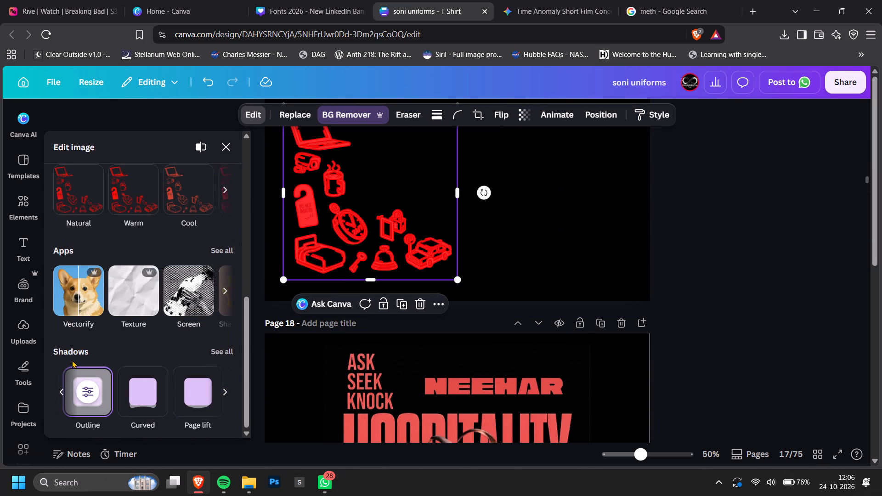
click(97, 403)
drag(71, 195, 62, 195)
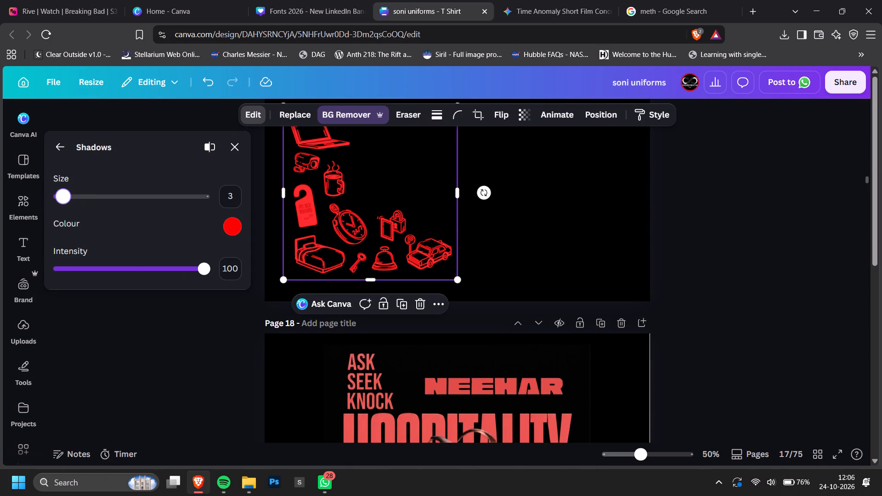
drag(62, 195, 61, 195)
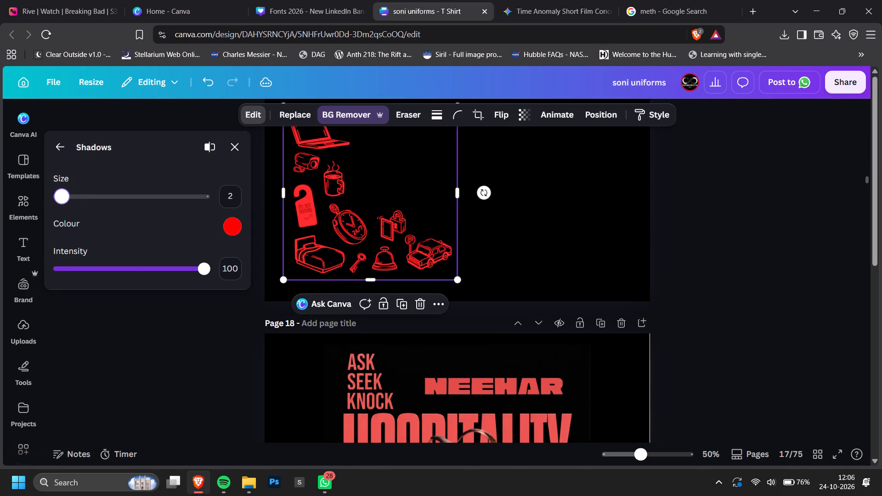
drag(61, 195, 61, 196)
double_click(703, 243)
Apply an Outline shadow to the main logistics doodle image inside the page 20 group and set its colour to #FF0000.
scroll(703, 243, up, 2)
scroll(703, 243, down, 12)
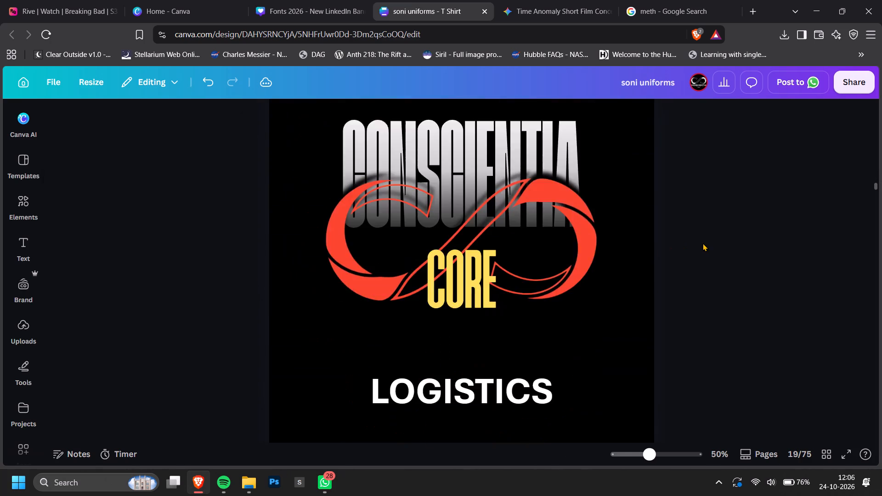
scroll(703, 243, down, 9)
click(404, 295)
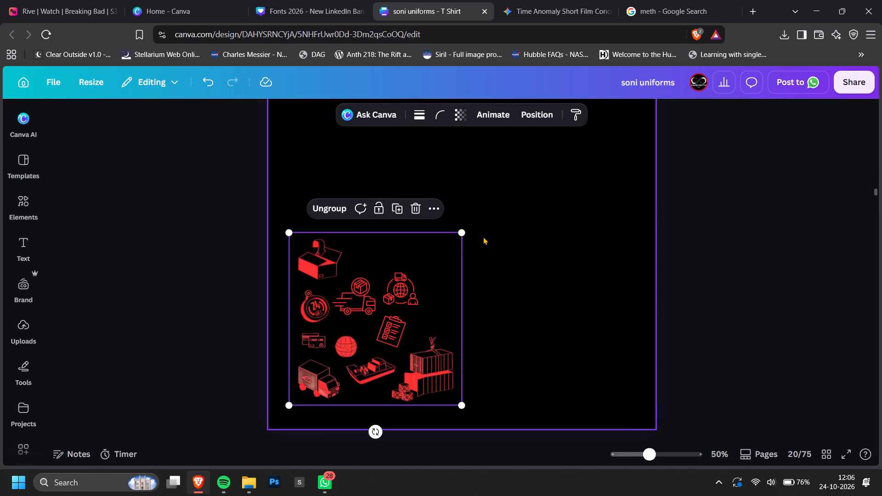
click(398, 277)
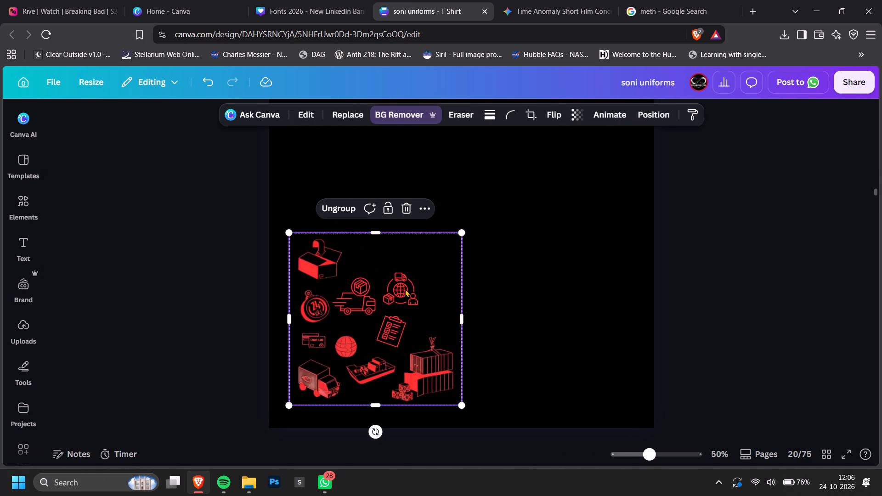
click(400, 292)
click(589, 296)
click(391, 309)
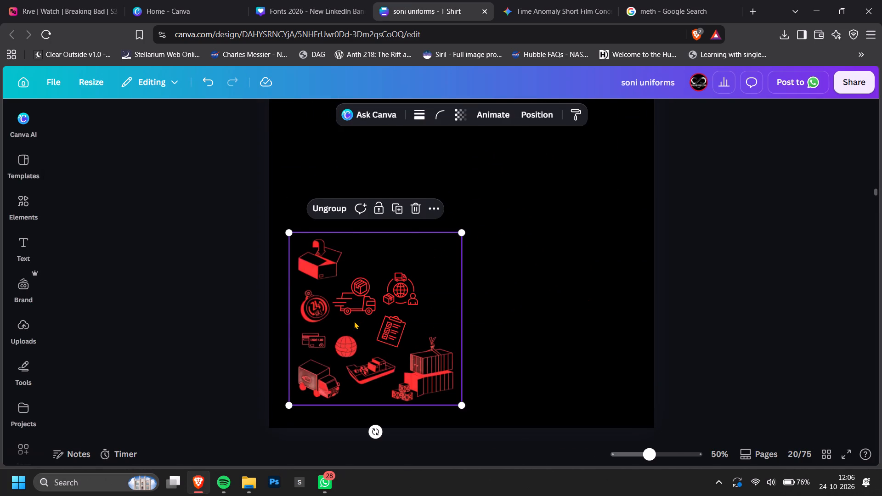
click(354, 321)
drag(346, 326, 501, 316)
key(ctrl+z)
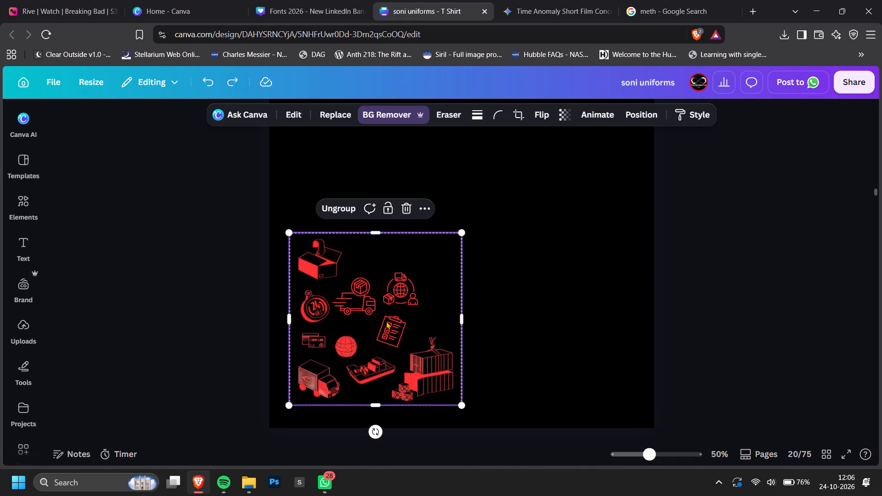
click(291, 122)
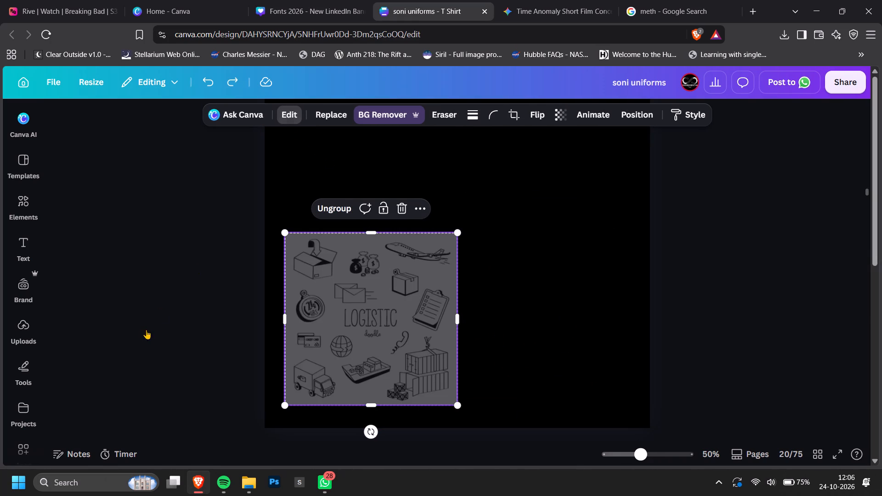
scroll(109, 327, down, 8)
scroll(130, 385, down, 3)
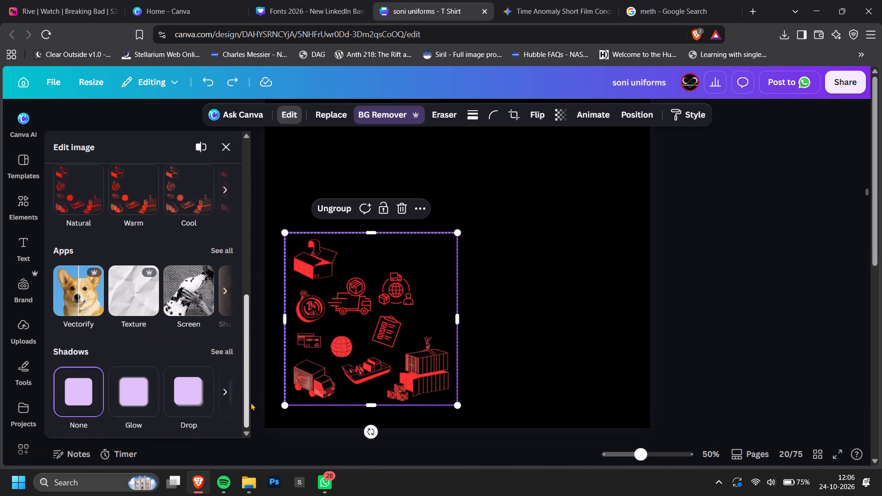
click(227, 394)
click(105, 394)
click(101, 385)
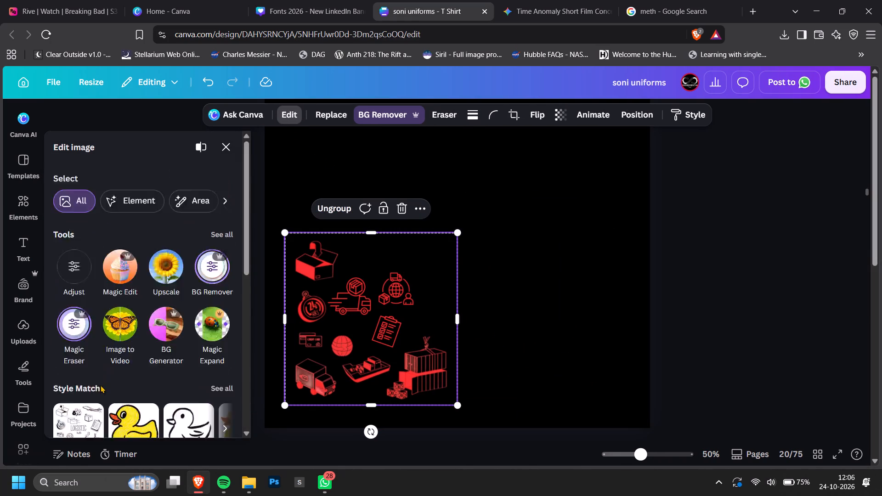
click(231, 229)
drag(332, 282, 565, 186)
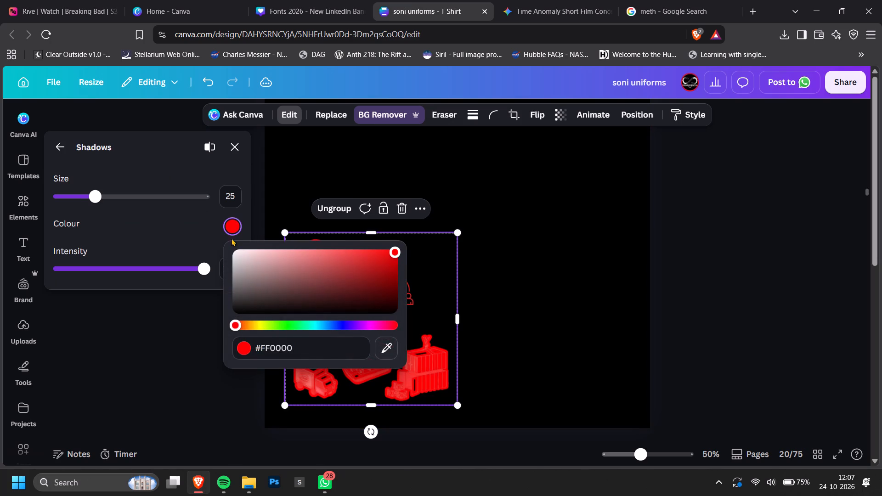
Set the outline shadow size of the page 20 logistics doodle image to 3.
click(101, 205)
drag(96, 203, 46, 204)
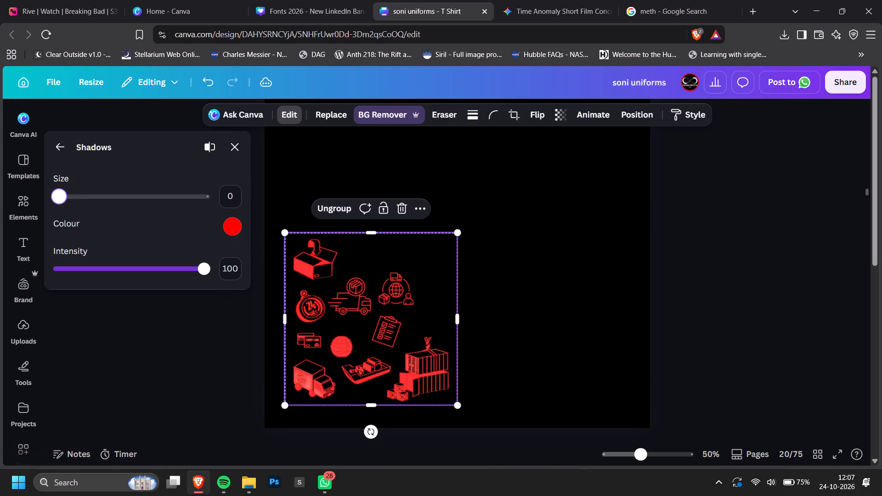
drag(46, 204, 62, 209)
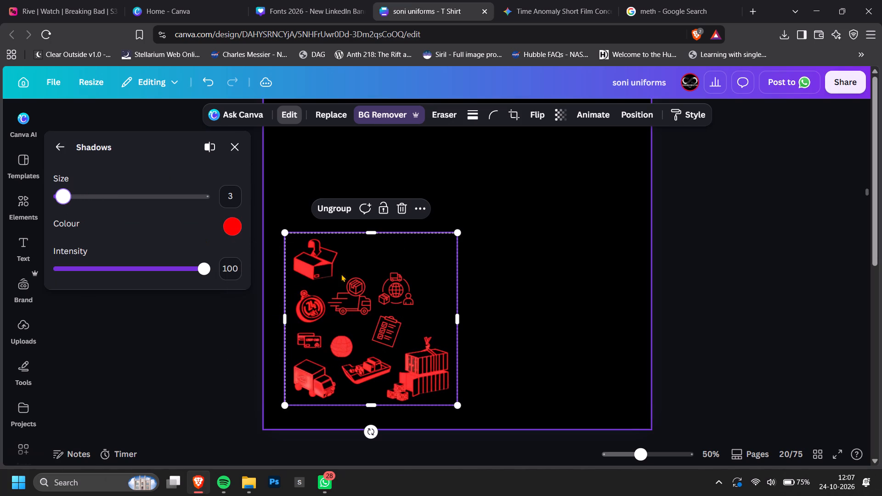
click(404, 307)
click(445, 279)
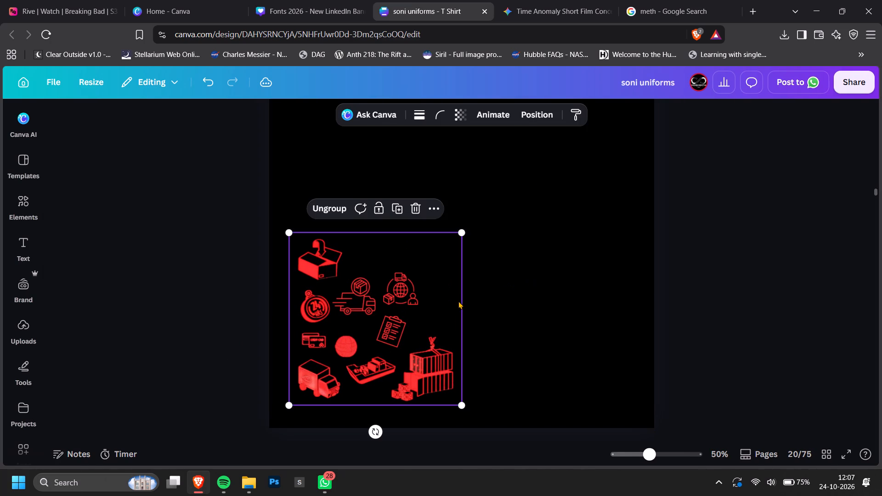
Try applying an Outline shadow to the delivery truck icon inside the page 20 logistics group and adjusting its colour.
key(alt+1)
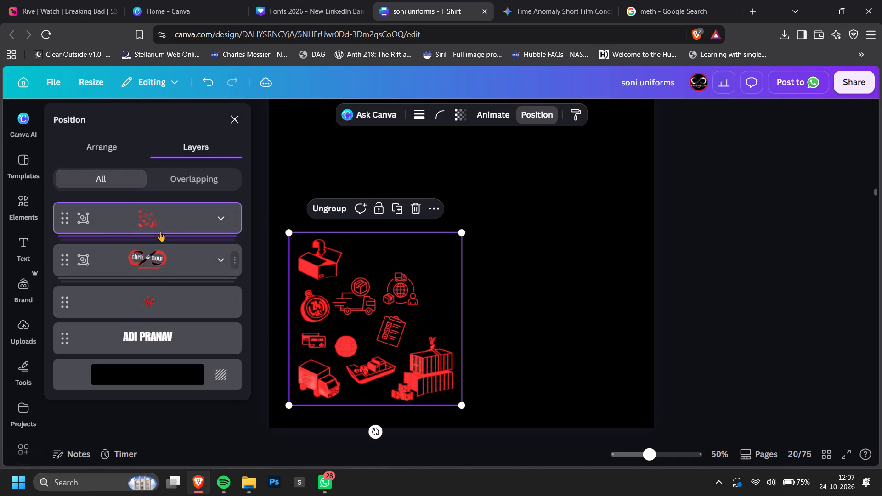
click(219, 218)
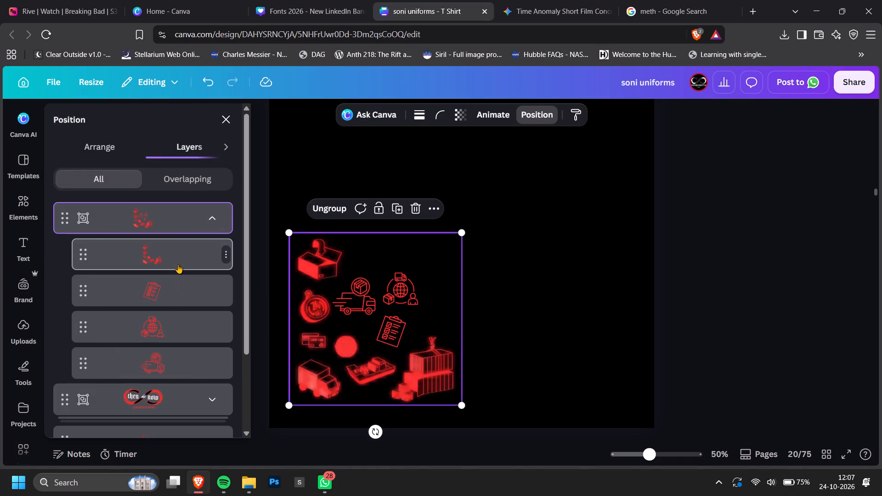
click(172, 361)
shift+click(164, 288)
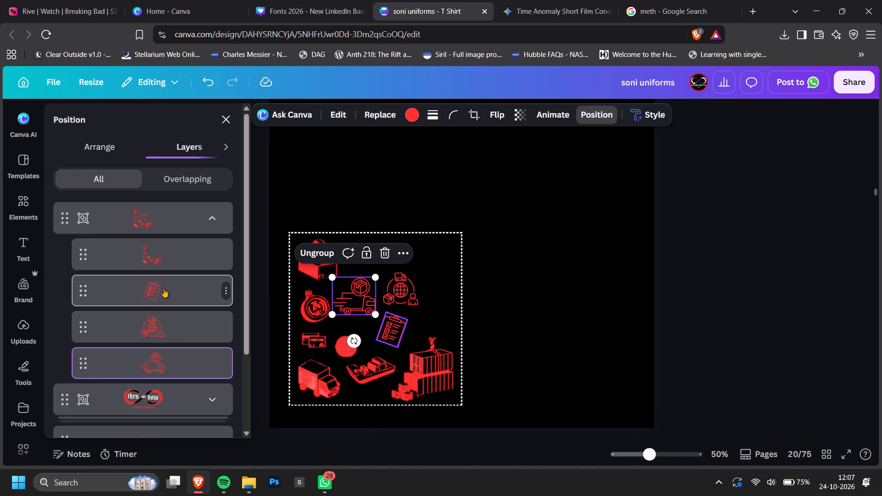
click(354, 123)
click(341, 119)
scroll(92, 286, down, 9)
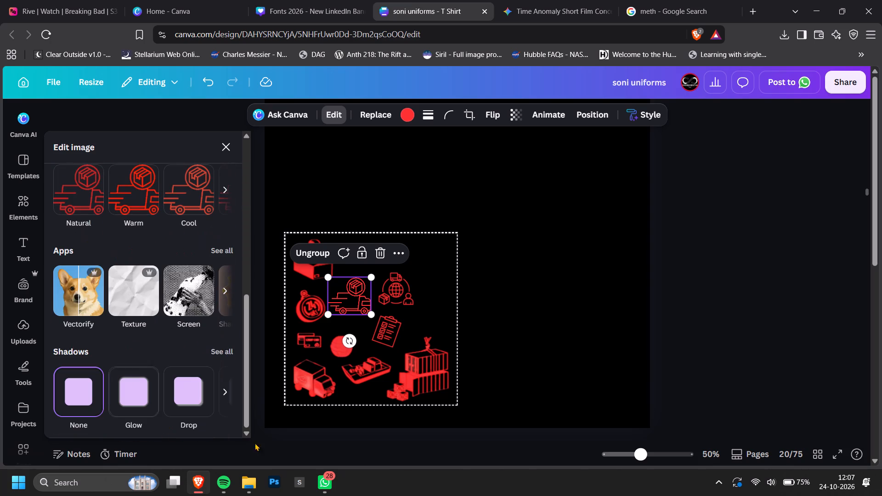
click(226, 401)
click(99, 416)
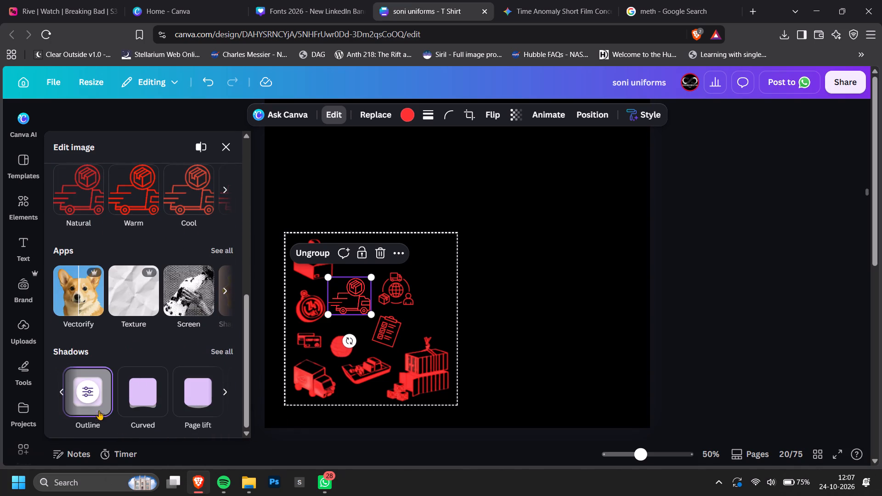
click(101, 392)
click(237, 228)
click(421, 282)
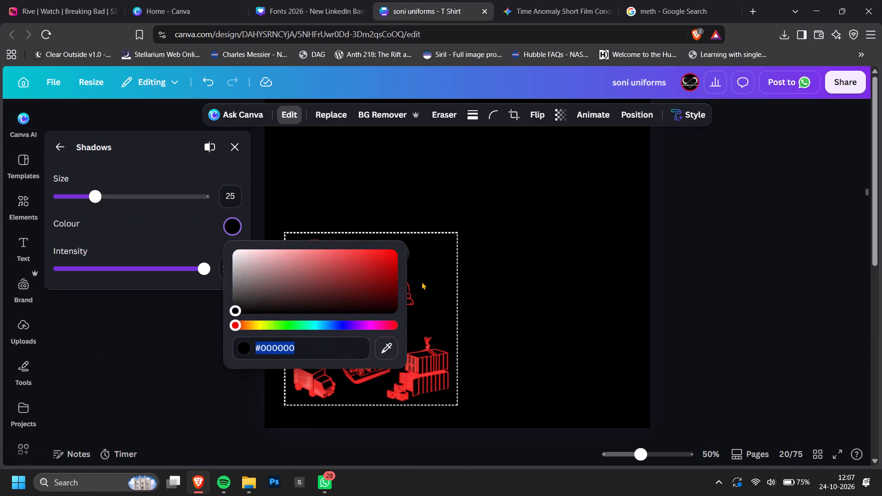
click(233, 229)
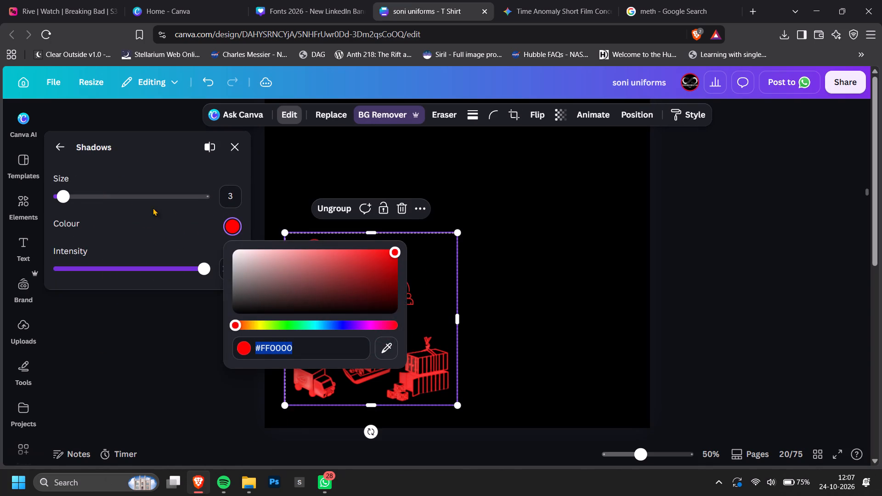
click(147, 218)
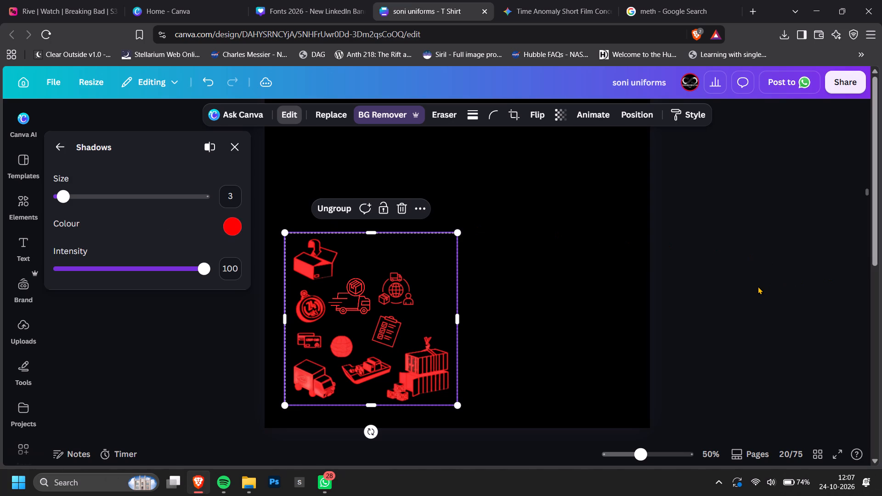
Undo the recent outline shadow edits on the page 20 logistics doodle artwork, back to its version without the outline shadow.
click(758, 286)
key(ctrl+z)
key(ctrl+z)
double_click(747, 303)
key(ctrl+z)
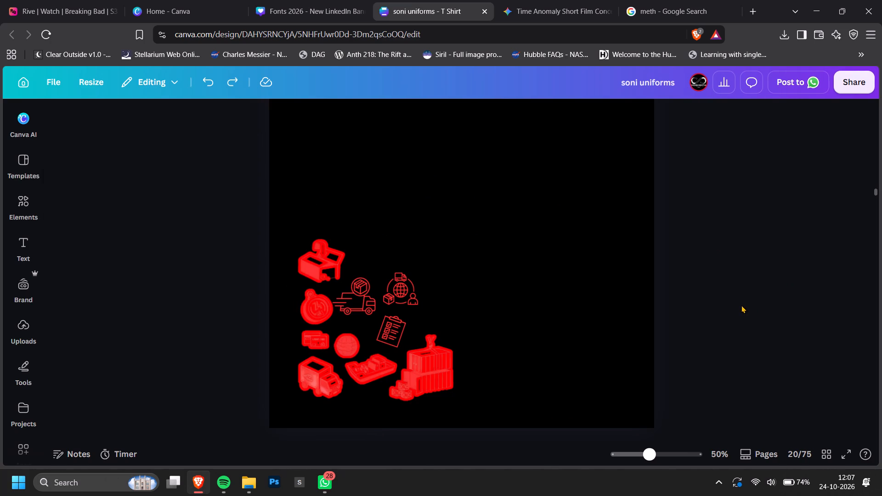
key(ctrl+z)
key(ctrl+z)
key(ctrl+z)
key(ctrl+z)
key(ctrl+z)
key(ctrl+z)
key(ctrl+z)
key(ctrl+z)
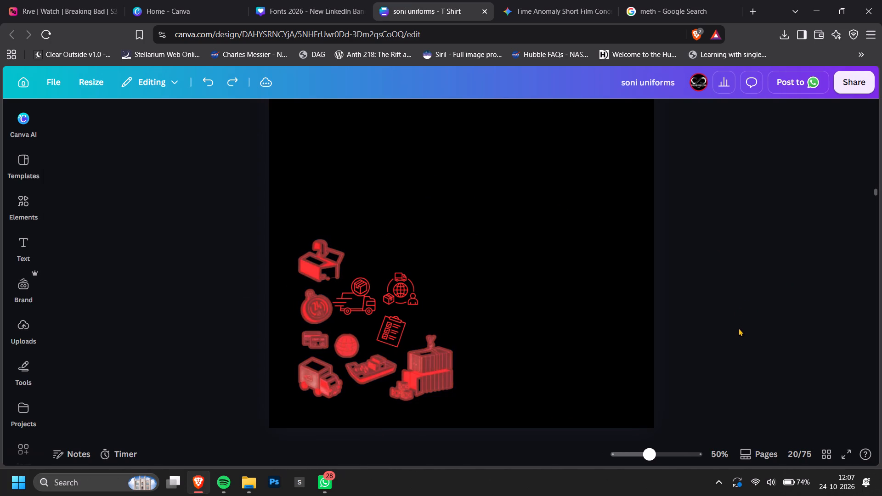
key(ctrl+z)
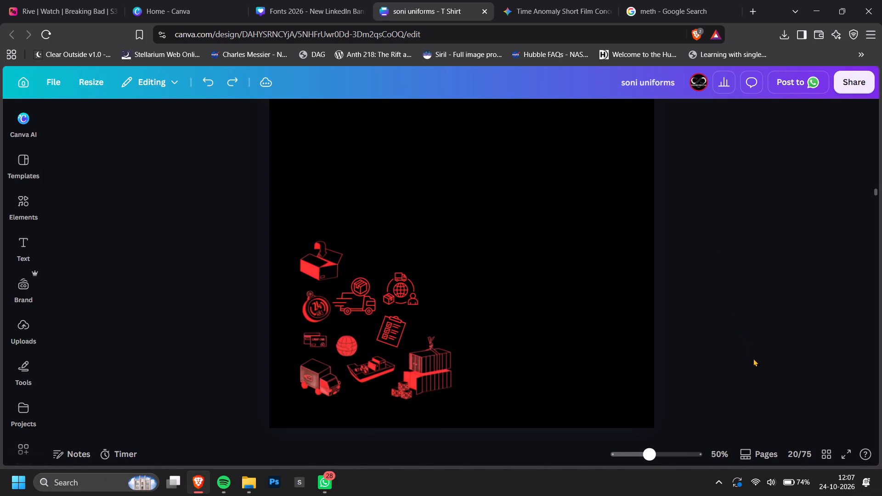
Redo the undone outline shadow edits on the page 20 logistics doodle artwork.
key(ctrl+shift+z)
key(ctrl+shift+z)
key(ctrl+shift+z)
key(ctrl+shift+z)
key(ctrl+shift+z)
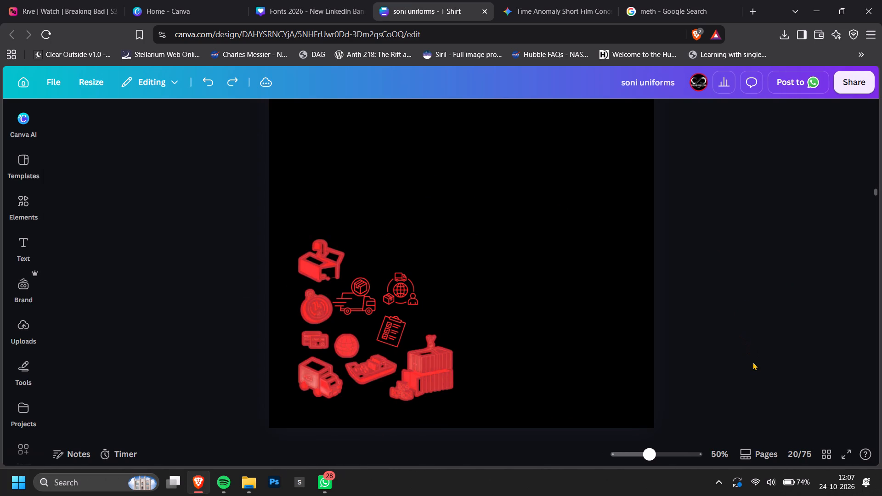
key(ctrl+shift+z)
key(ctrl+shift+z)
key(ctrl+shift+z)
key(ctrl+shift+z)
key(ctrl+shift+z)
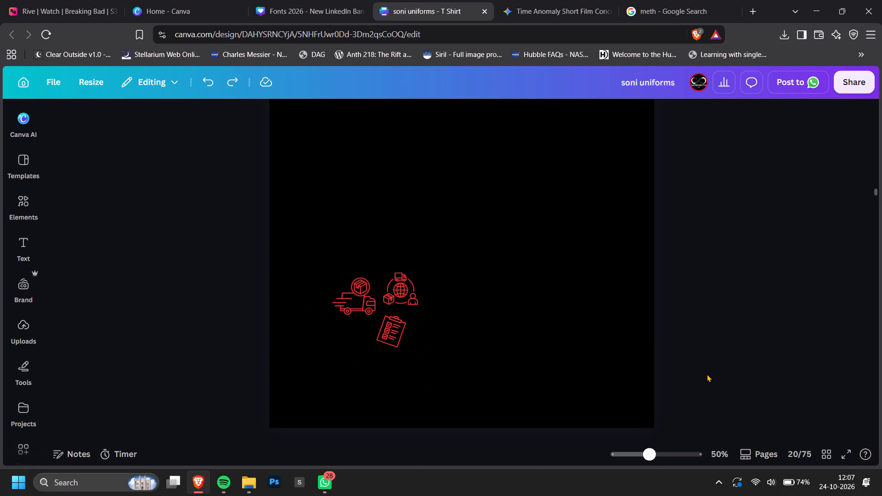
Look through the pages after page 20 to the last page, examining the artworks on the logistics, finance and media designs.
scroll(707, 374, down, 15)
ctrl+scroll(704, 362, down, 3)
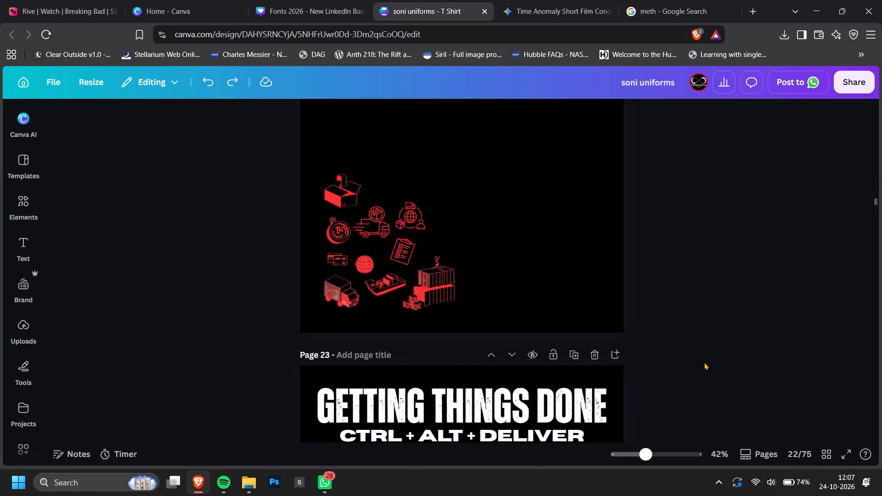
ctrl+scroll(704, 362, down, 1)
scroll(704, 362, down, 9)
scroll(704, 362, down, 17)
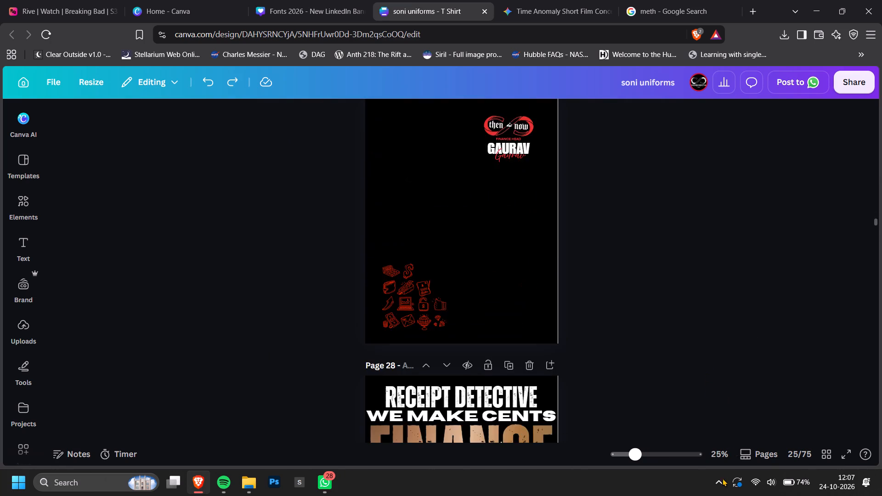
scroll(762, 269, down, 5)
scroll(760, 274, up, 4)
scroll(750, 254, down, 2)
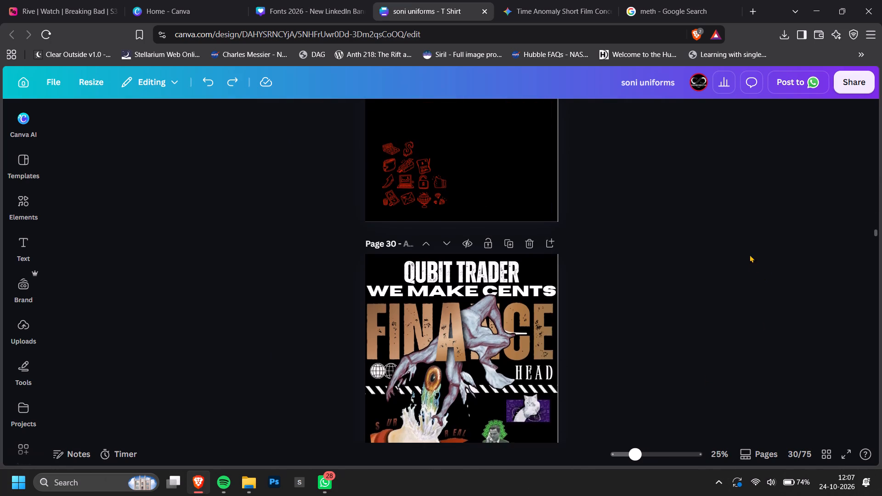
middle_click(740, 230)
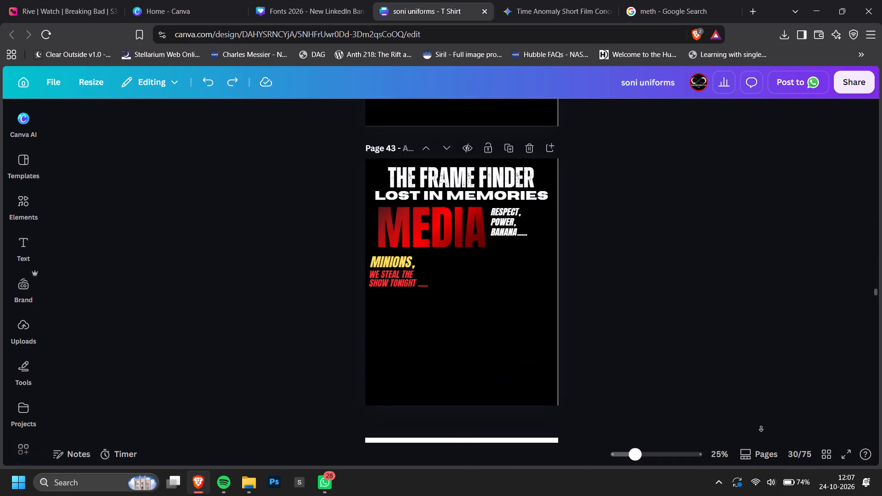
middle_click(739, 371)
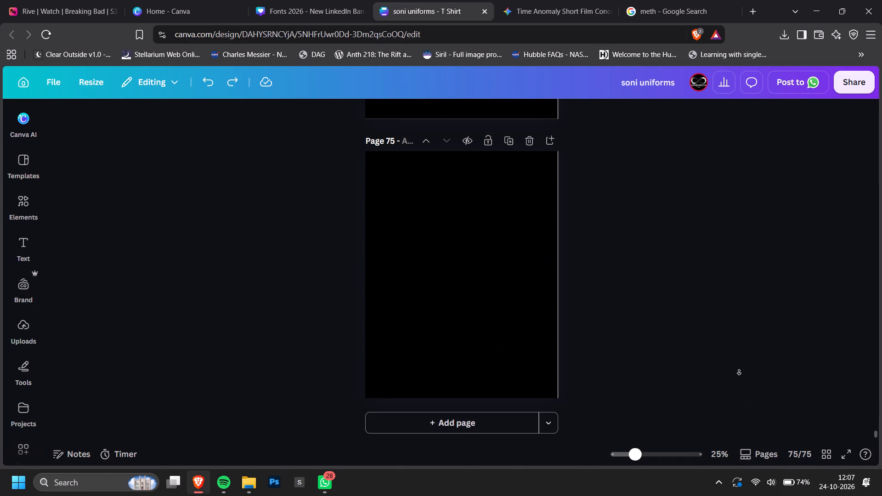
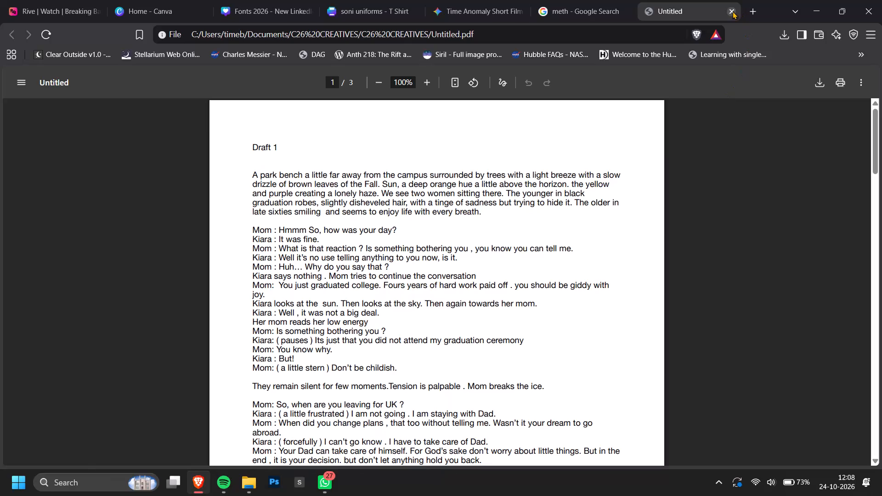
Close the Untitled PDF script document.
click(733, 11)
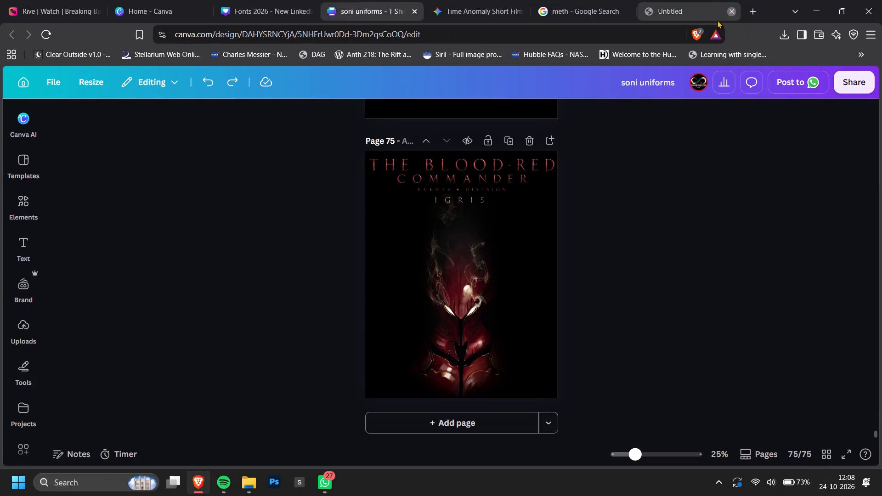
Switch to File Explorer, view the recent image ShiromaniAkaliDal.png, and close both the image and the file window.
click(244, 477)
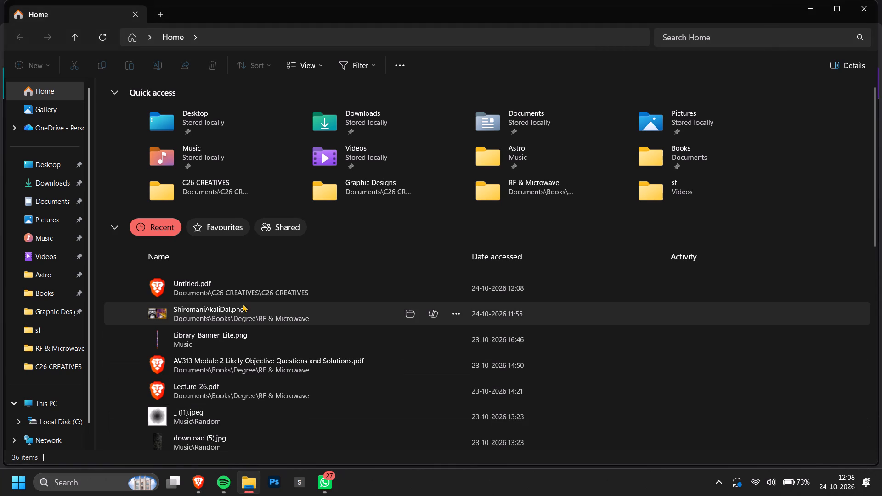
double_click(251, 316)
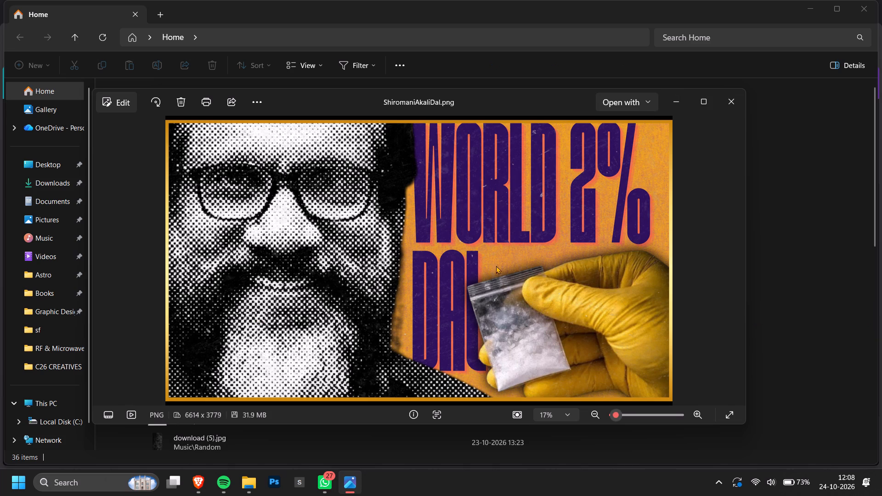
click(728, 103)
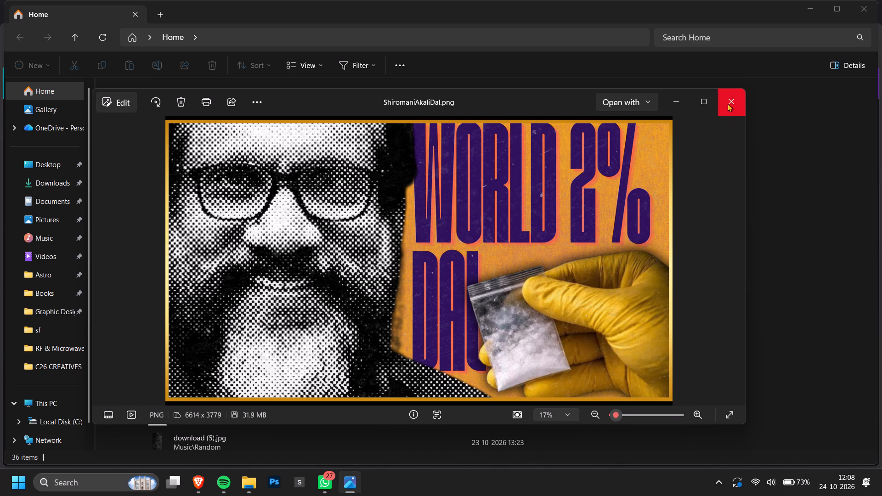
click(851, 7)
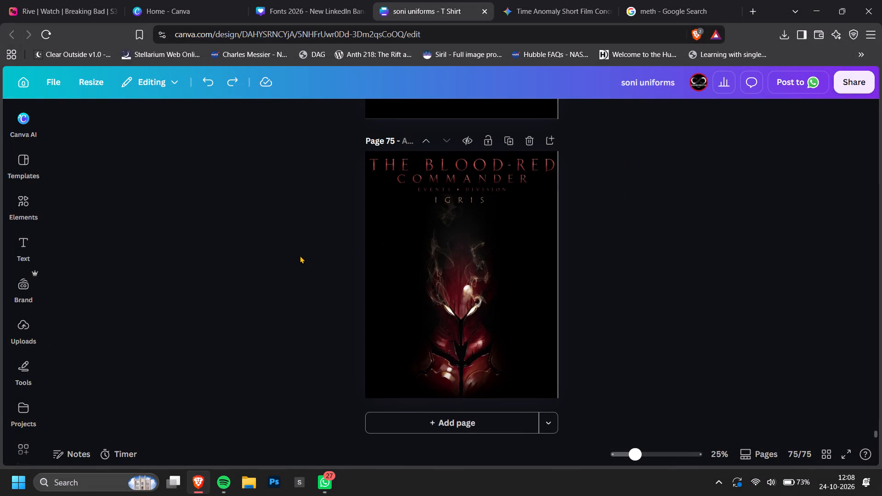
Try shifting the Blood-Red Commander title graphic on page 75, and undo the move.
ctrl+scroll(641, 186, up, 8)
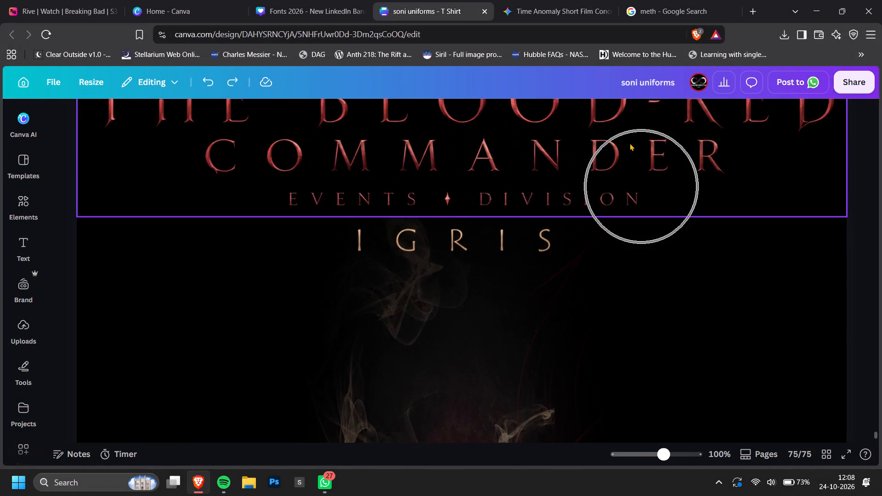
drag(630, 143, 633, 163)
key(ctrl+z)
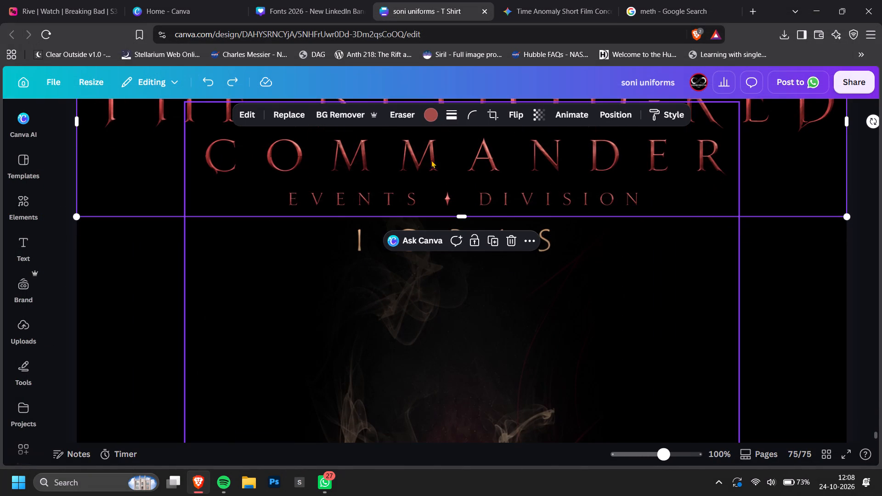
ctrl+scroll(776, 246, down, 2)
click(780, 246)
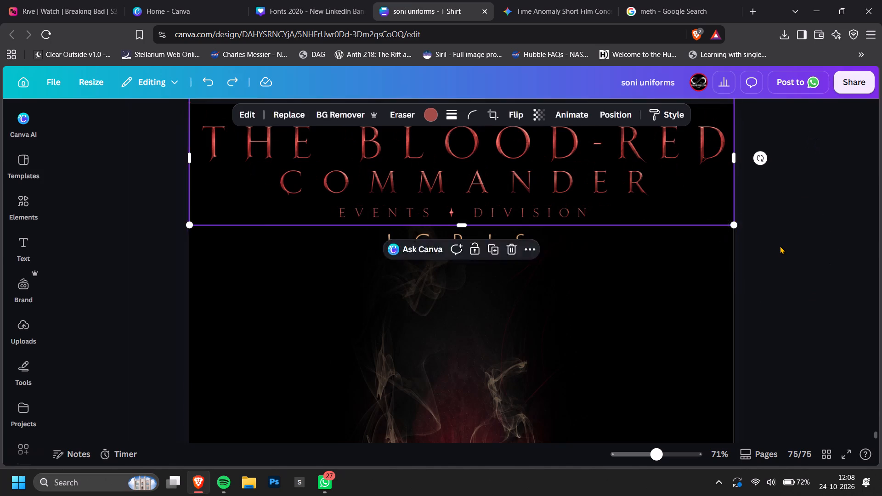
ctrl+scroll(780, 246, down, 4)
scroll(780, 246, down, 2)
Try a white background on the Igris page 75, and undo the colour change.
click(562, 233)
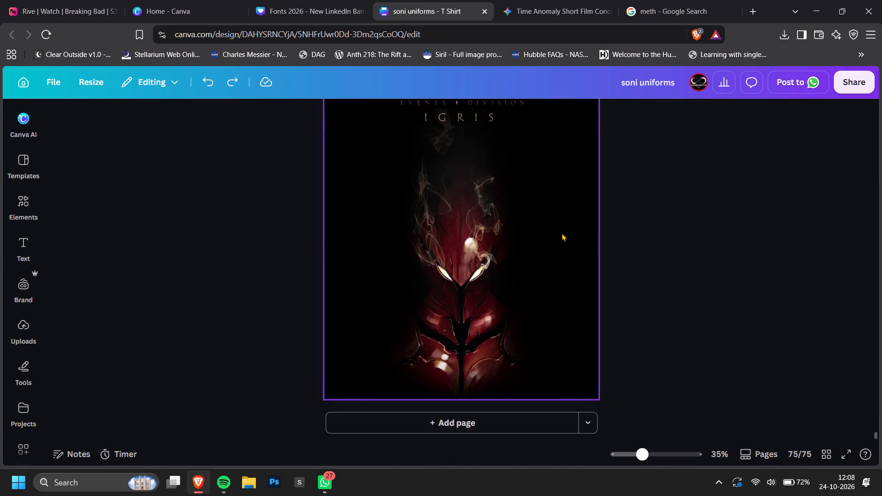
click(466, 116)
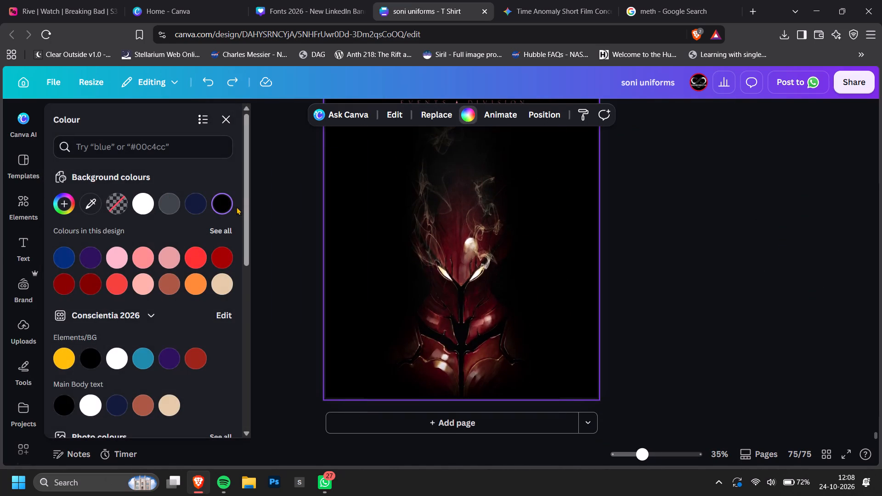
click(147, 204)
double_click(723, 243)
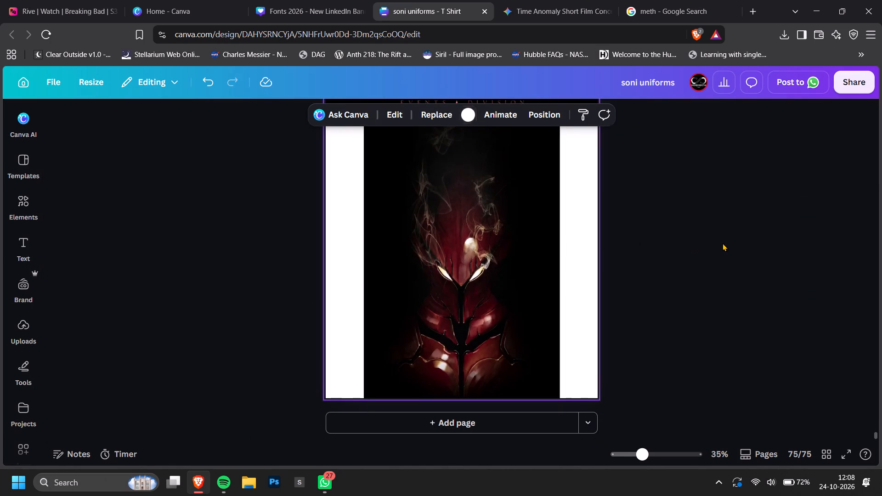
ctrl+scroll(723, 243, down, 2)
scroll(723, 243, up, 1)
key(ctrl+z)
Look over the last pages, 73 to 75, examining the black page before the Igris design.
scroll(726, 244, down, 1)
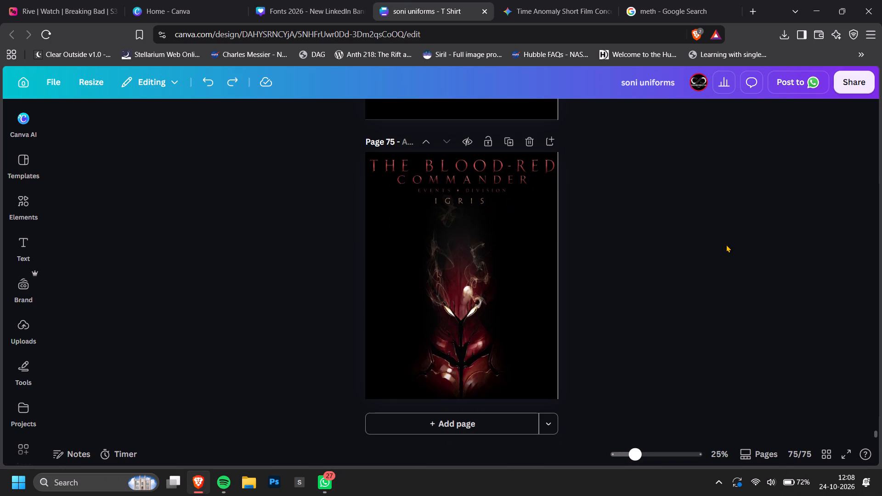
scroll(726, 246, down, 4)
scroll(726, 246, up, 5)
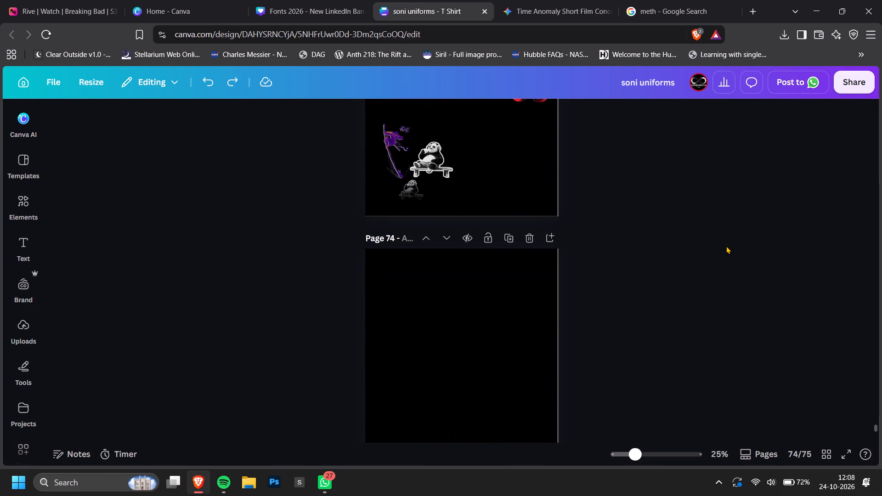
scroll(726, 246, up, 3)
scroll(726, 246, down, 4)
click(583, 331)
click(508, 330)
click(508, 330)
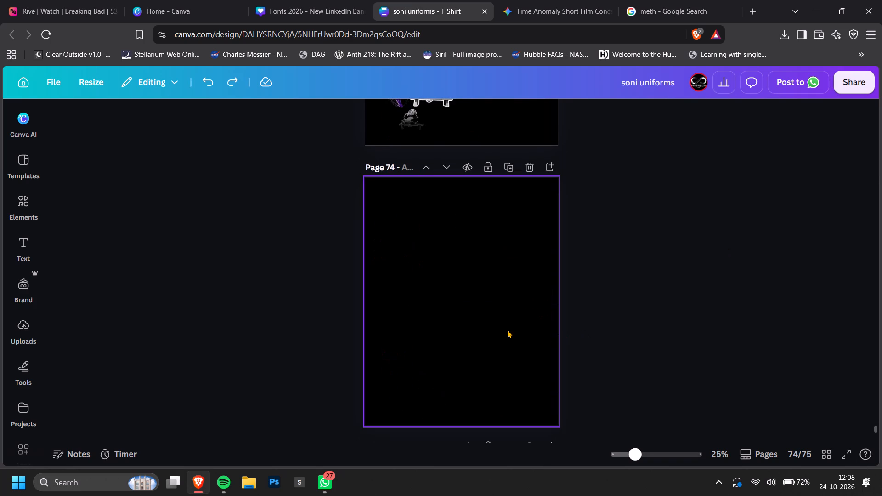
scroll(660, 289, down, 4)
click(660, 289)
scroll(660, 289, down, 1)
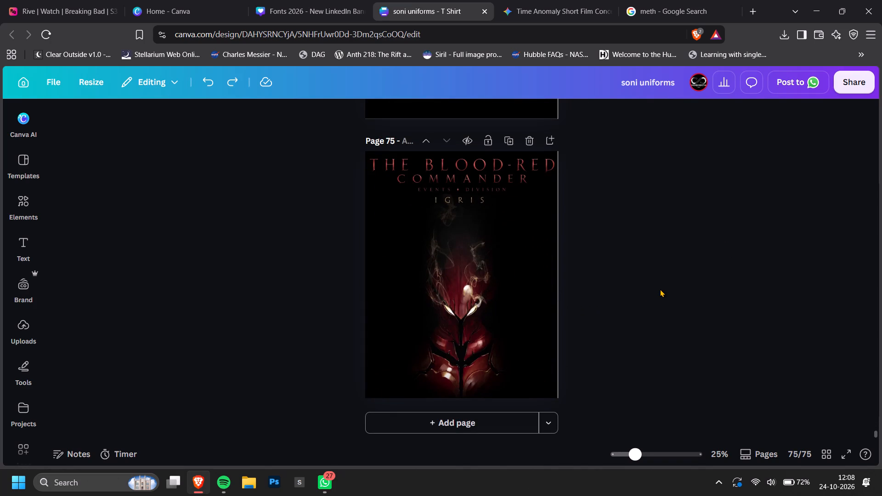
Move the Blood-Red Commander Igris page from the end of the design to position 39, directly after The Plot Twist events page.
click(755, 453)
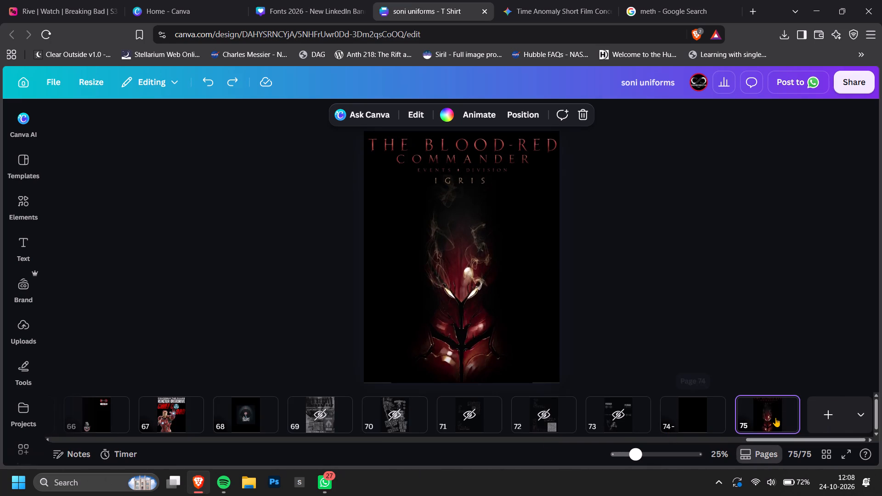
drag(775, 417, 167, 416)
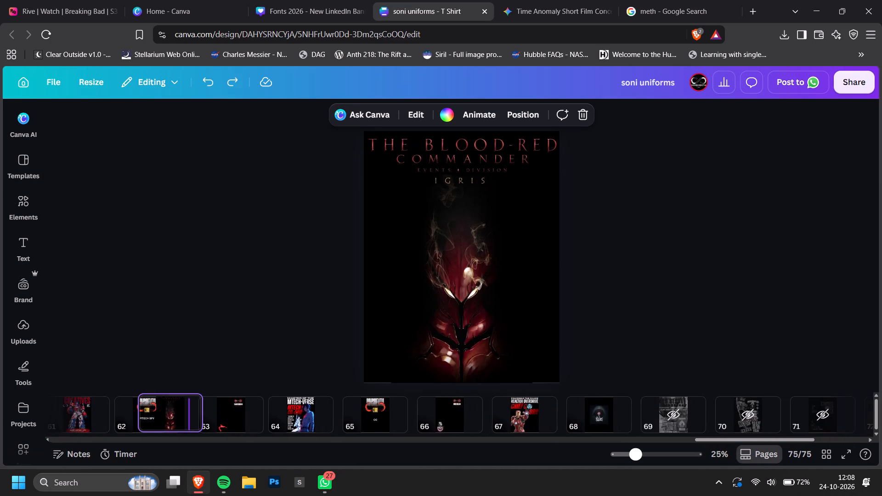
drag(167, 416, 147, 396)
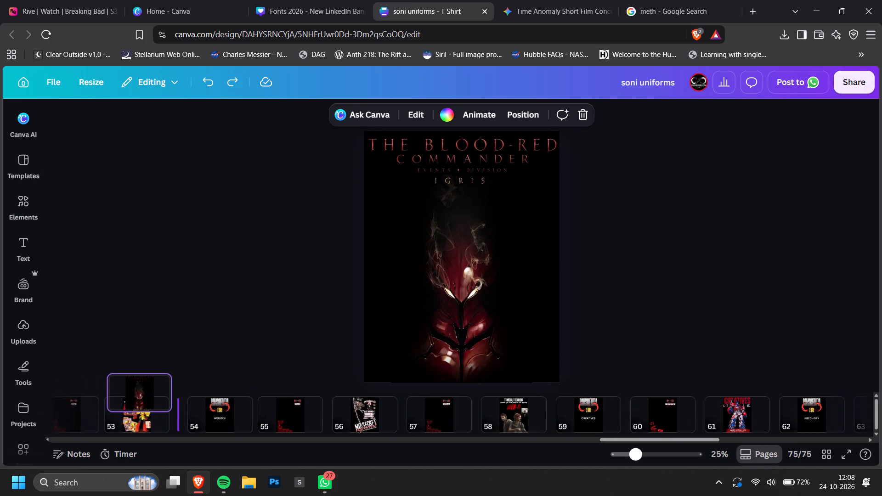
drag(147, 396, 123, 389)
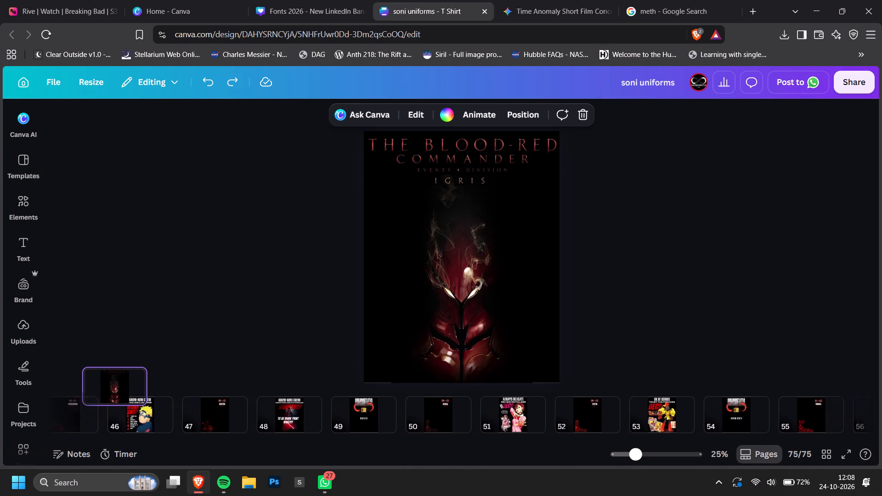
drag(123, 389, 125, 399)
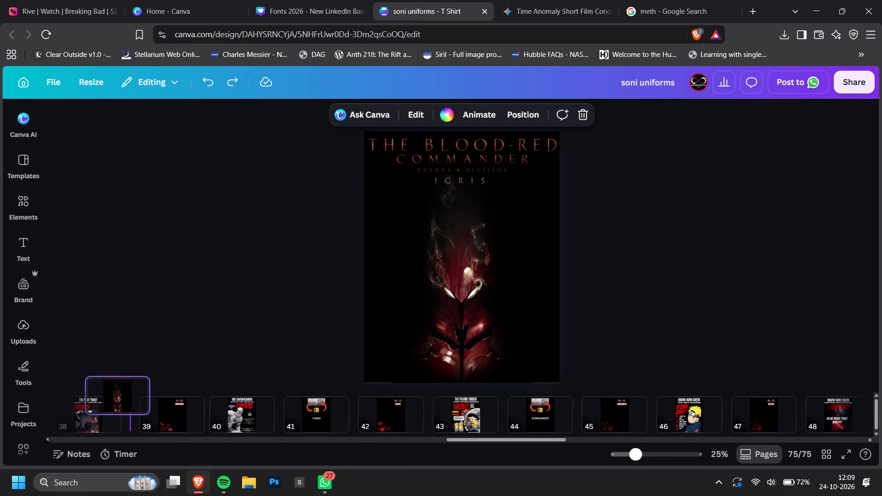
drag(125, 399, 339, 415)
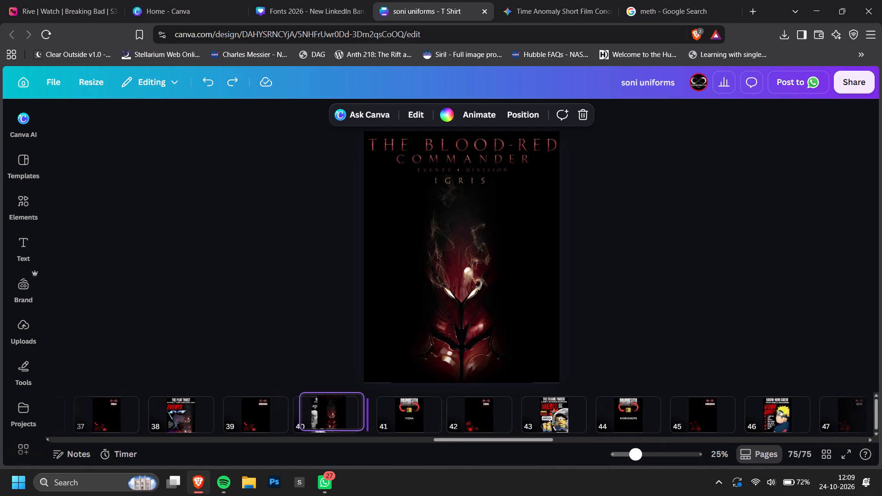
drag(339, 415, 229, 407)
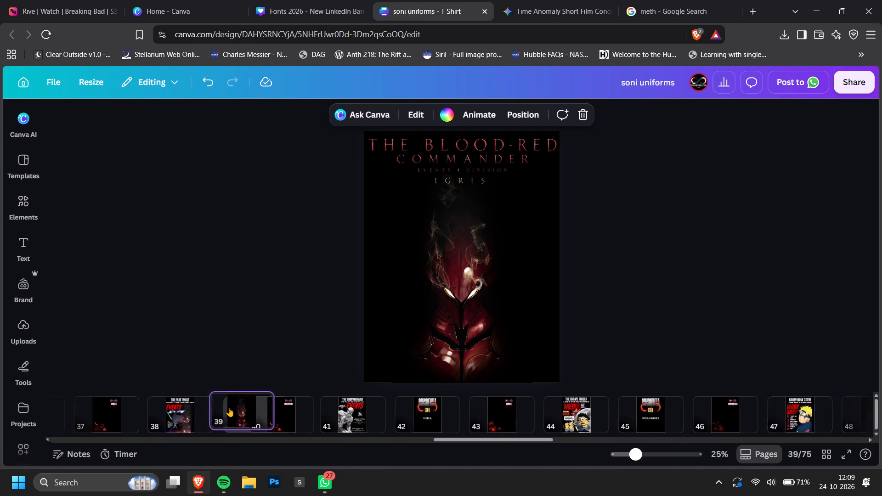
Compare The Plot Twist events design on page 38 with the Igris design on page 39, discarding any accidental image move.
click(176, 413)
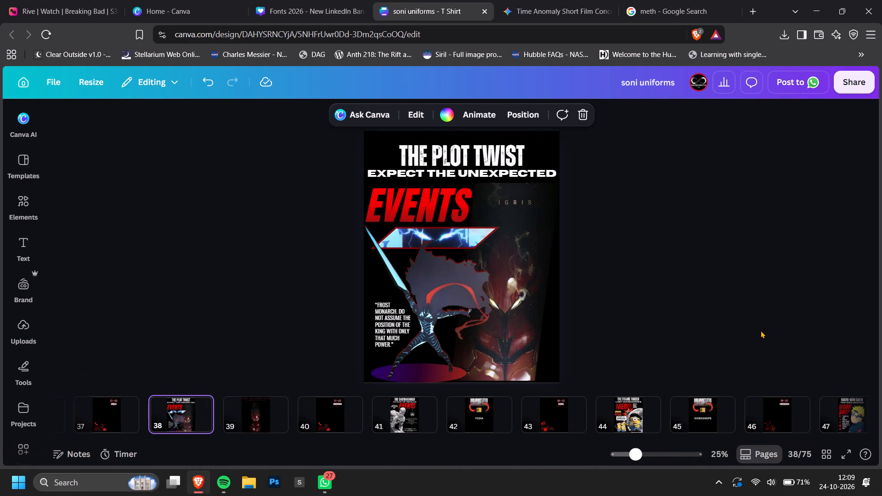
click(780, 312)
click(259, 417)
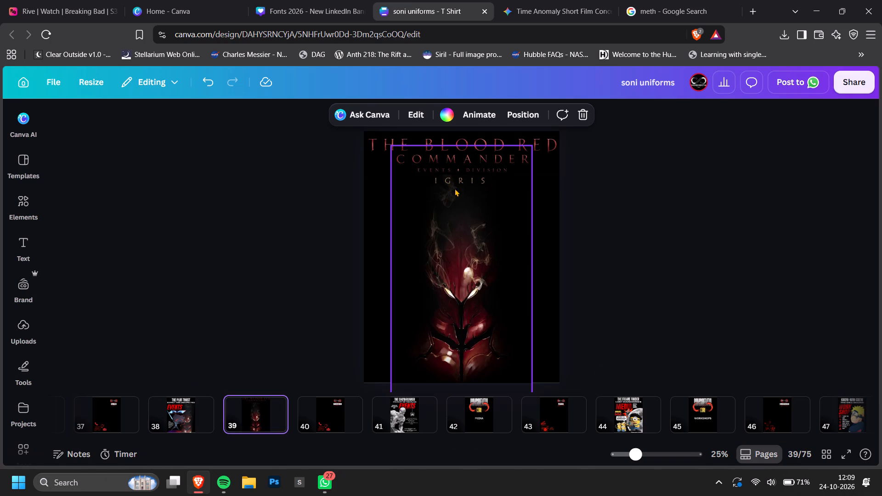
drag(456, 175, 471, 219)
key(ctrl+z)
click(723, 209)
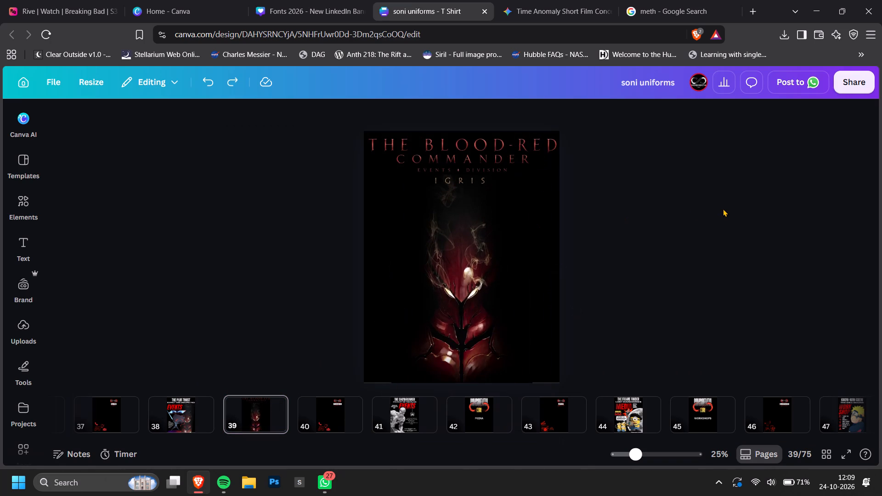
click(196, 410)
click(682, 310)
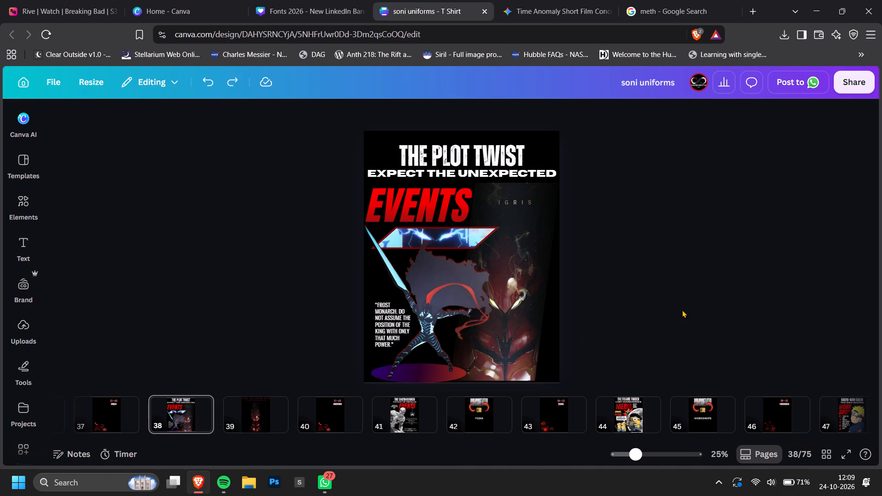
click(254, 419)
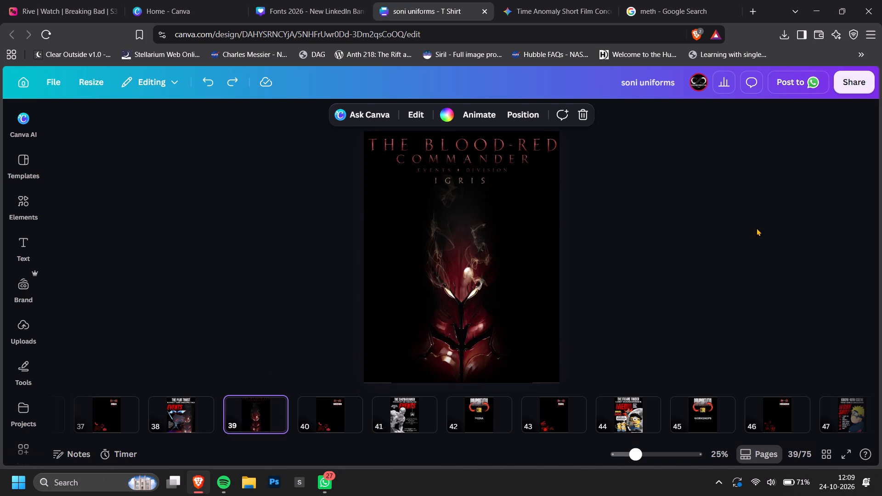
click(181, 413)
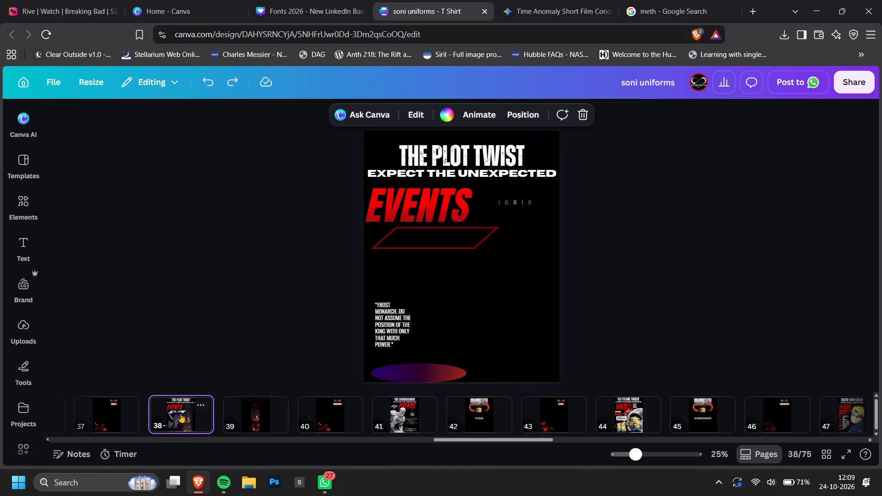
Set the contrast of the Igris armour image on page 38 to 33.
click(540, 321)
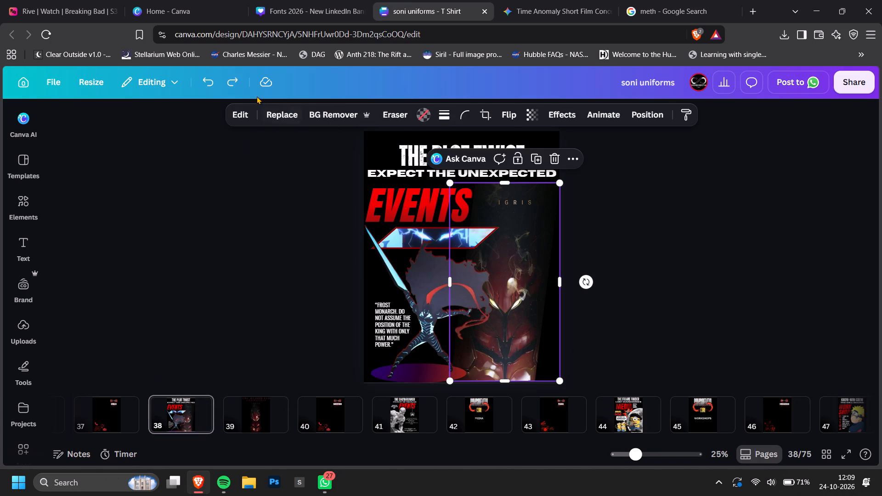
click(238, 112)
click(79, 280)
scroll(87, 283, down, 2)
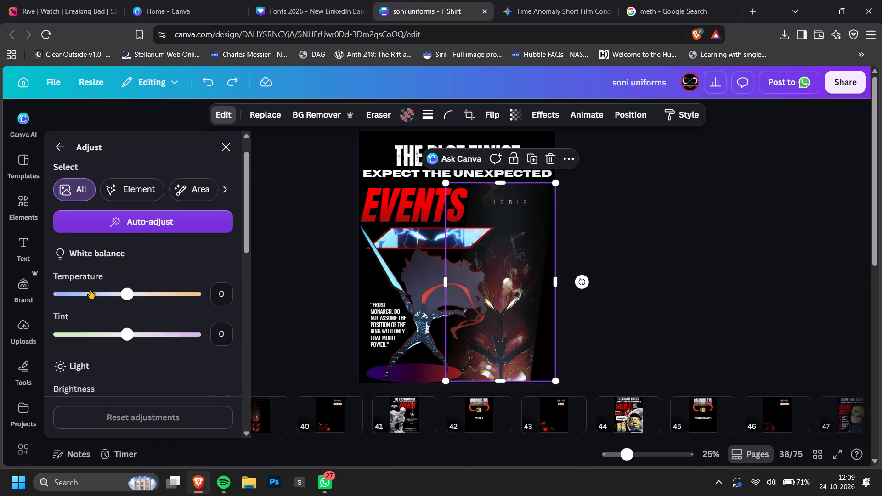
scroll(90, 289, down, 2)
scroll(129, 350, down, 4)
scroll(127, 349, up, 6)
click(149, 348)
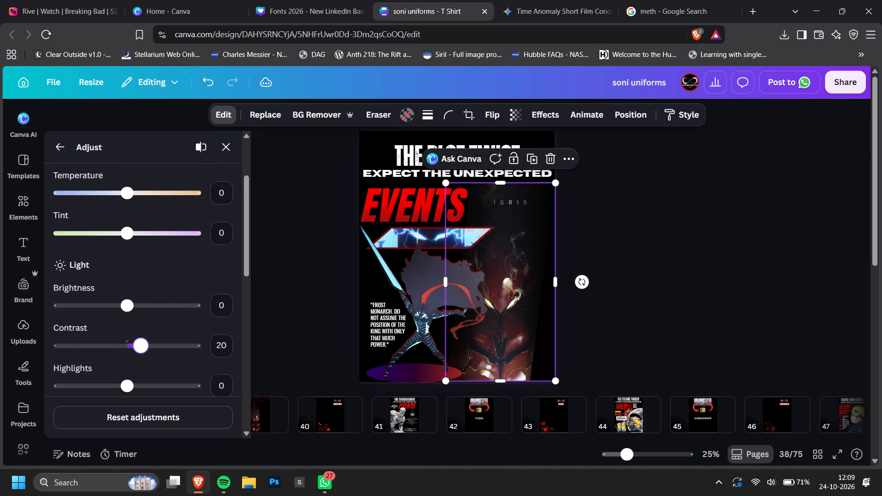
scroll(135, 306, down, 3)
scroll(135, 299, up, 2)
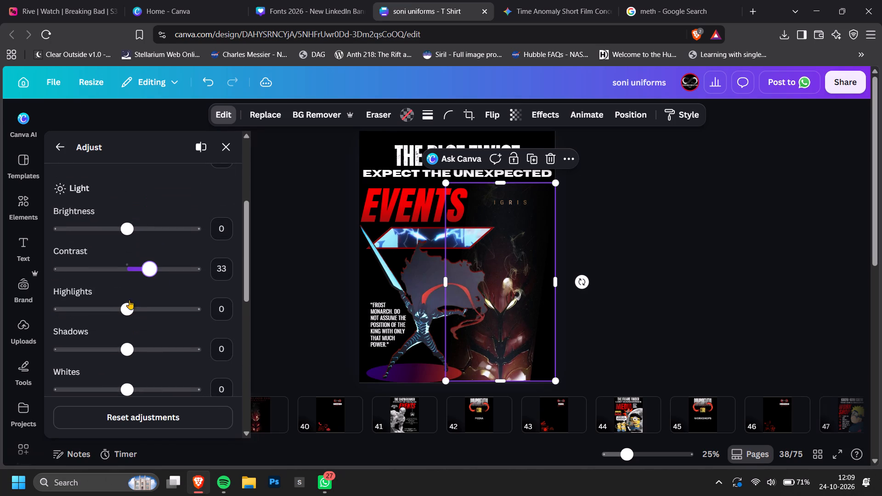
Set the Igris image's highlights to 37 and its shadows to 19.
drag(131, 315, 158, 317)
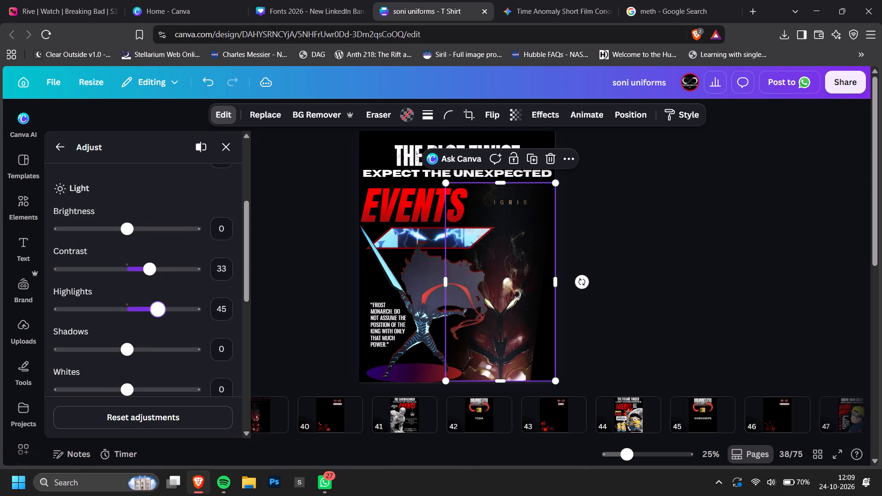
drag(158, 317, 153, 317)
drag(129, 351, 149, 355)
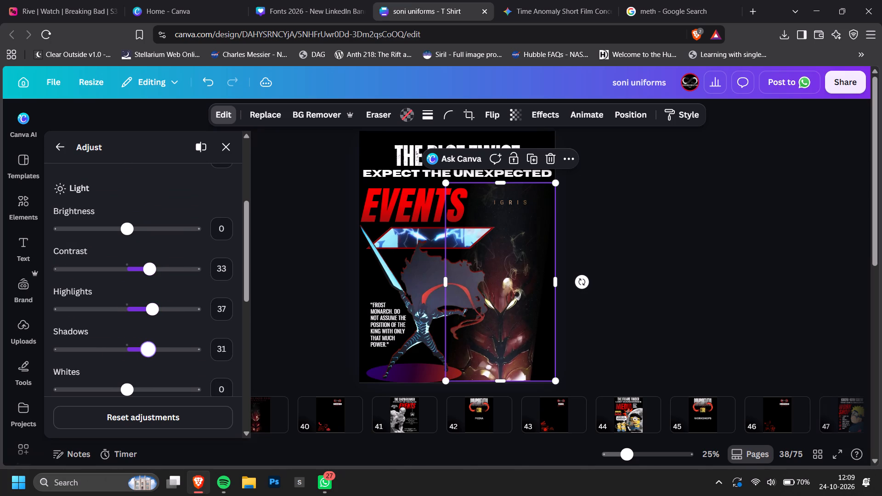
drag(149, 355, 141, 358)
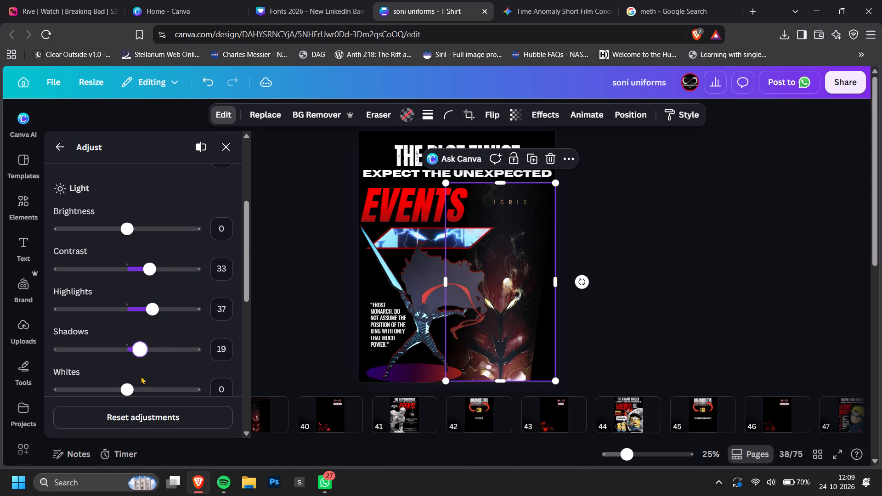
Finish fine-tuning the Igris image on page 38 with the remaining adjustments from Blacks onward.
scroll(141, 377, down, 2)
click(126, 273)
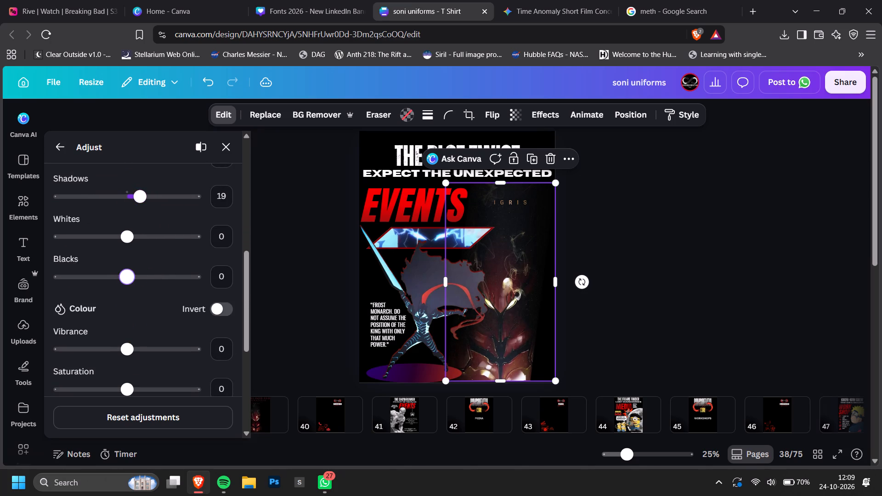
scroll(128, 274, down, 1)
drag(132, 279, 145, 282)
double_click(702, 255)
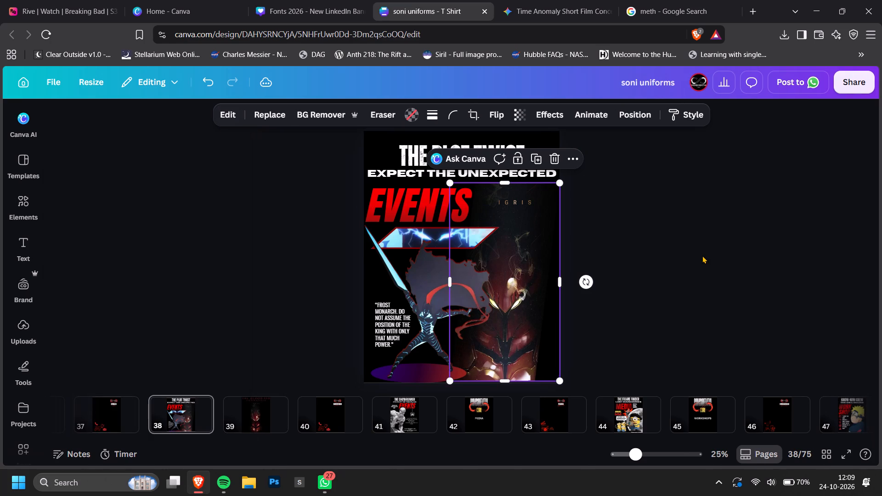
Recolour the purple-red ellipse beneath the sword figure on page 38 with the dark red-brown gradient from the design's shape colours.
ctrl+scroll(338, 315, up, 4)
scroll(374, 302, down, 2)
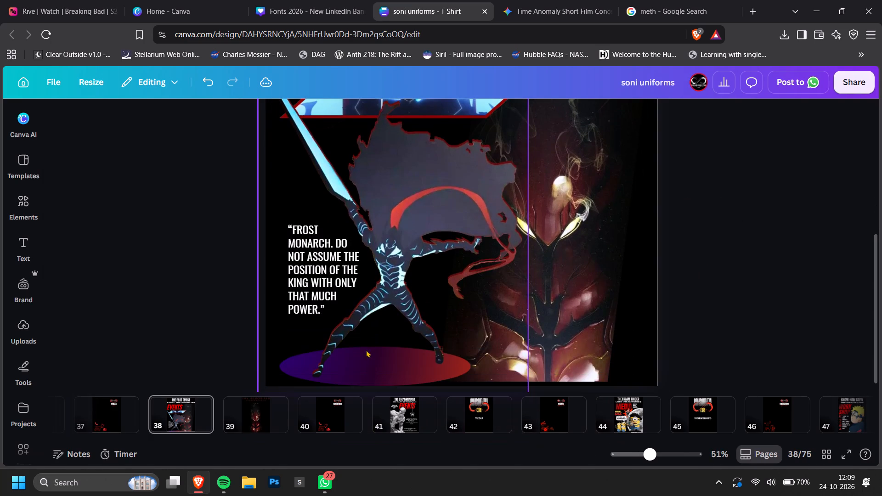
key(alt+1)
scroll(73, 301, down, 5)
scroll(180, 337, down, 3)
click(180, 339)
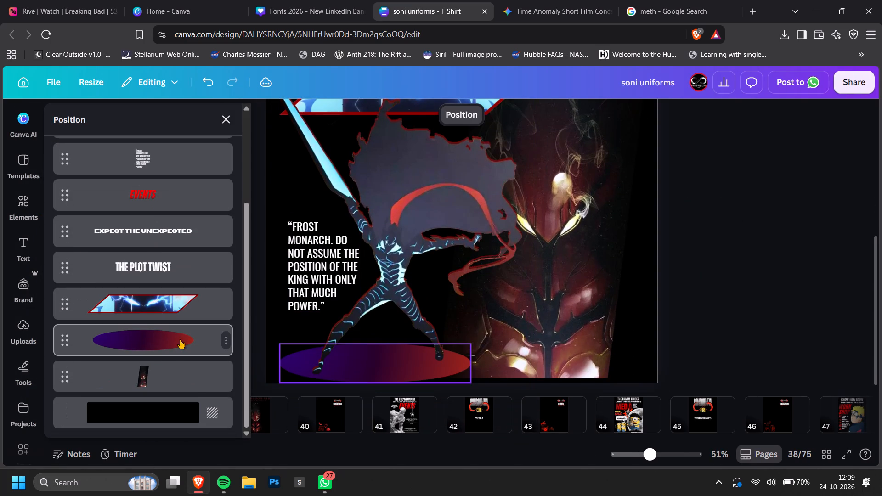
click(418, 110)
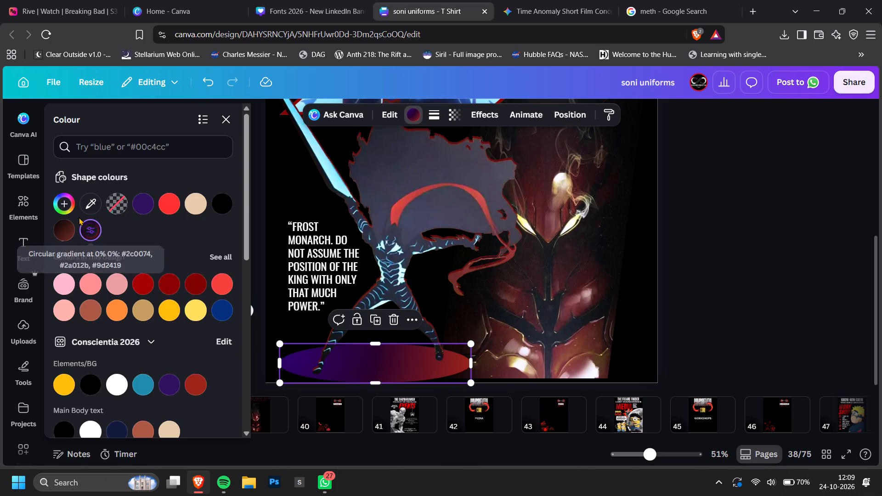
click(59, 223)
double_click(778, 272)
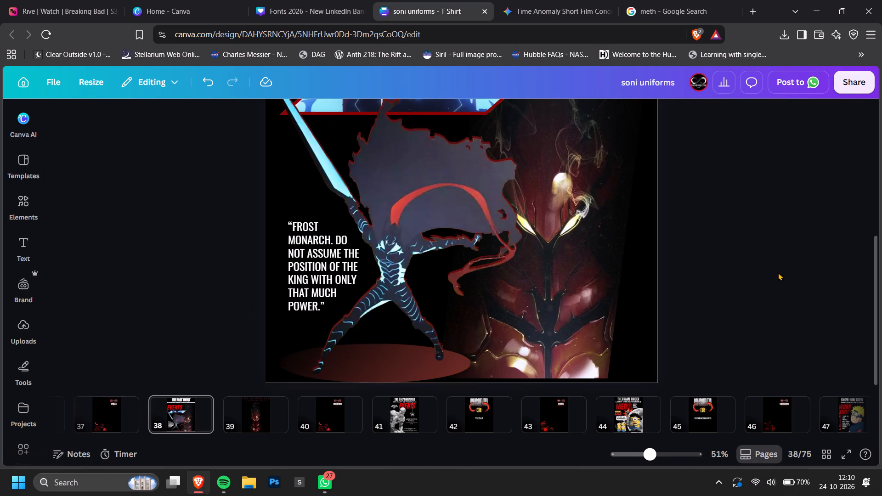
Review the design's other pages, viewing the hidden pages 70 to 73 and the Summary page 2.
ctrl+scroll(778, 272, down, 3)
scroll(778, 272, up, 1)
ctrl+scroll(778, 272, down, 1)
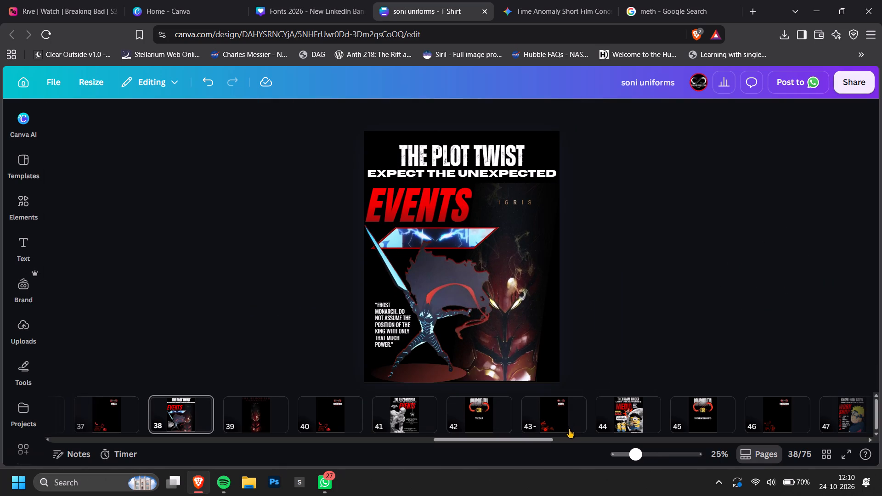
shift+scroll(597, 417, down, 17)
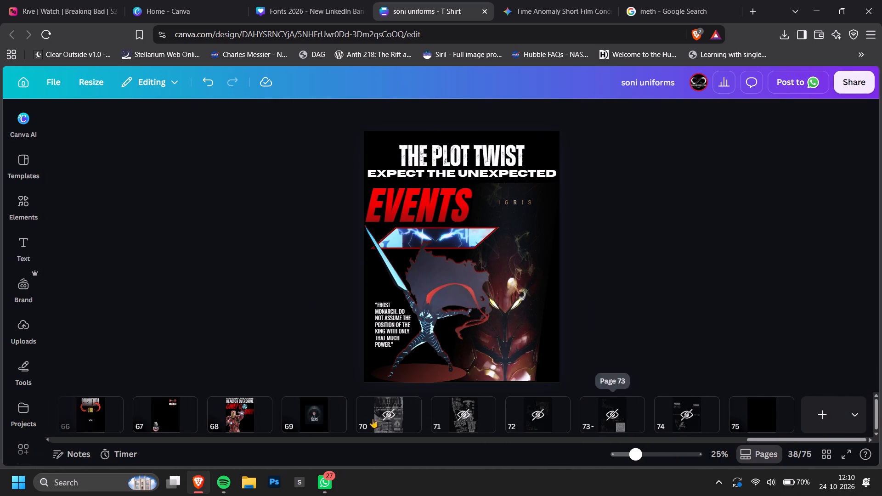
click(486, 417)
click(411, 419)
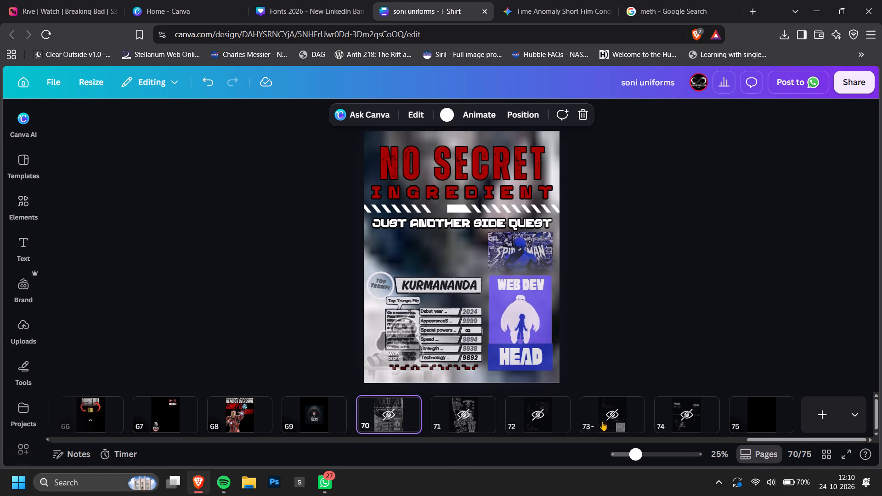
click(541, 414)
click(610, 414)
shift+scroll(605, 415, up, 3)
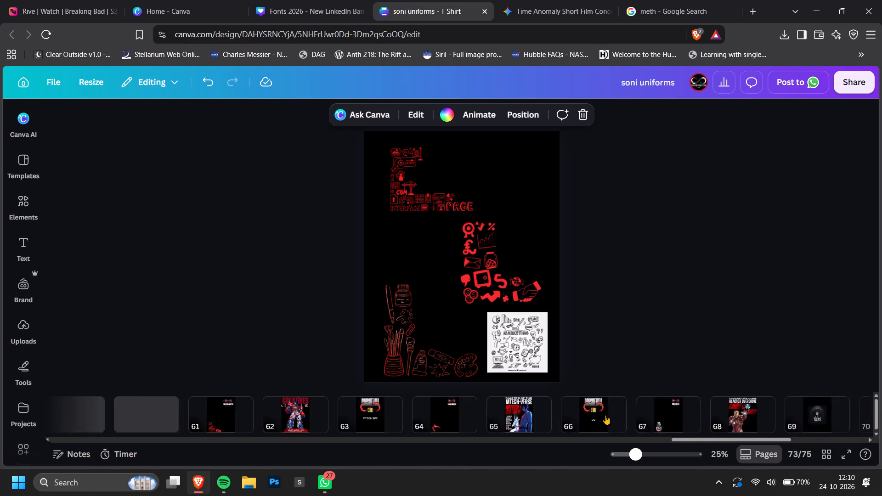
shift+scroll(605, 415, up, 4)
shift+scroll(484, 406, up, 20)
shift+scroll(484, 406, up, 11)
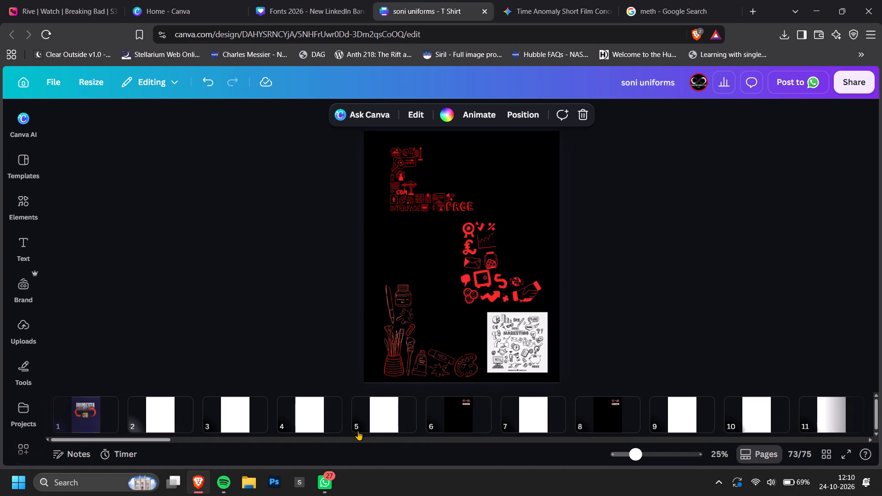
shift+scroll(358, 431, up, 3)
click(181, 423)
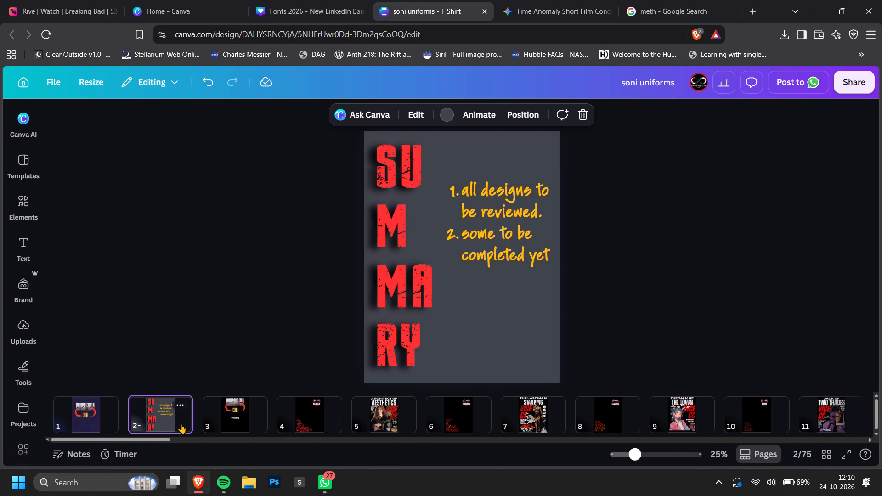
shift+scroll(354, 427, down, 1)
Examine the Architect of Aesthetics design on page 5, checking the two portraits and their shadows up close.
click(210, 423)
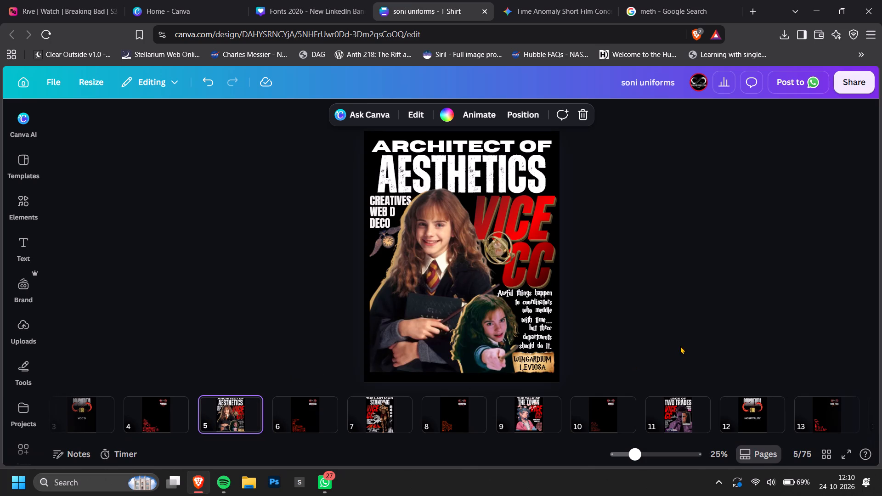
ctrl+scroll(636, 360, up, 4)
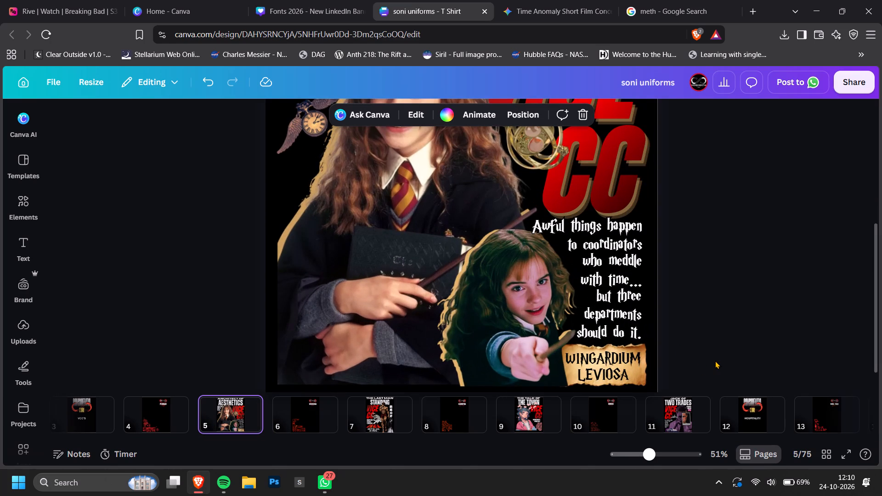
ctrl+scroll(715, 361, down, 5)
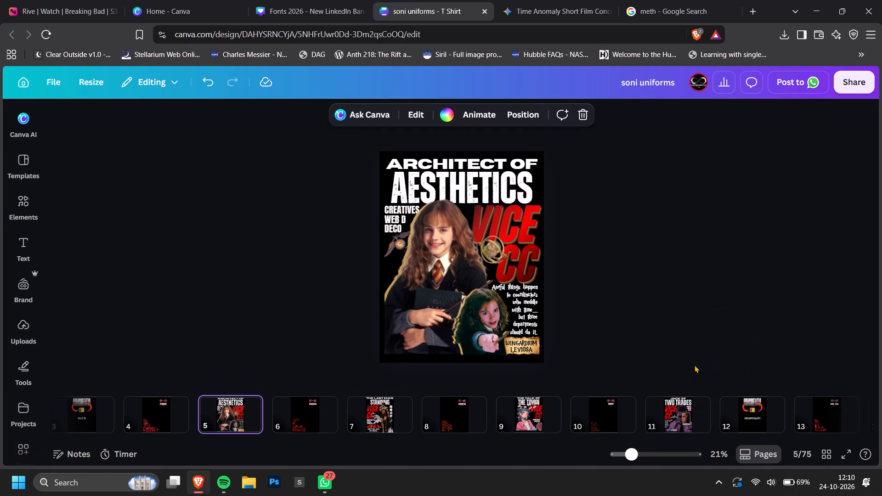
ctrl+scroll(546, 349, up, 3)
click(484, 337)
click(669, 306)
ctrl+scroll(669, 306, down, 3)
Set the shadow distance of the large portrait on the Architect of Aesthetics page to 17.
click(417, 256)
click(234, 112)
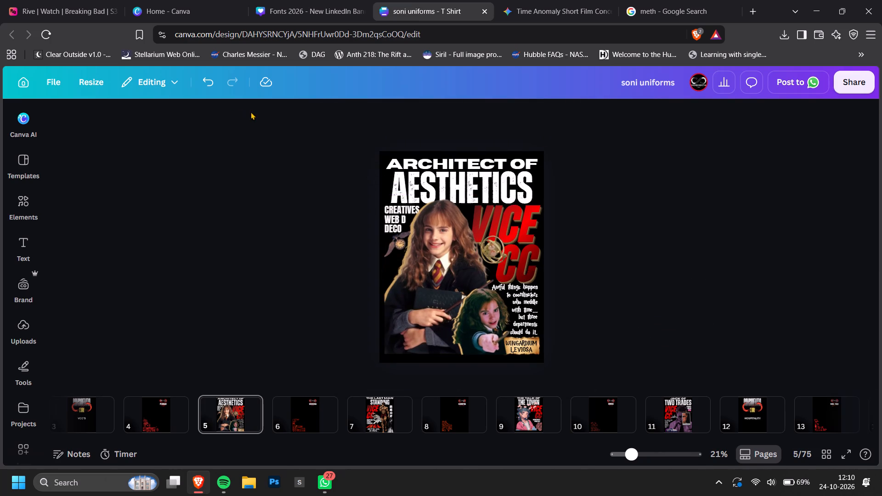
click(424, 237)
click(213, 112)
scroll(106, 257, down, 14)
click(179, 388)
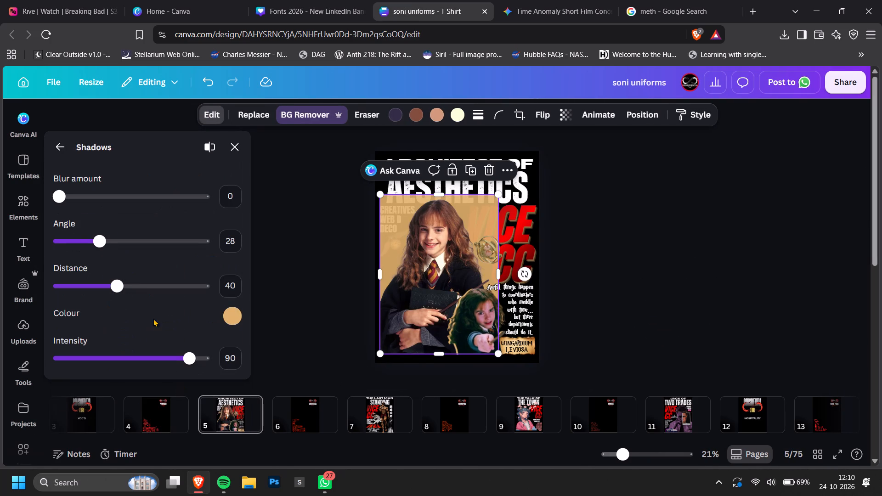
drag(105, 287, 97, 284)
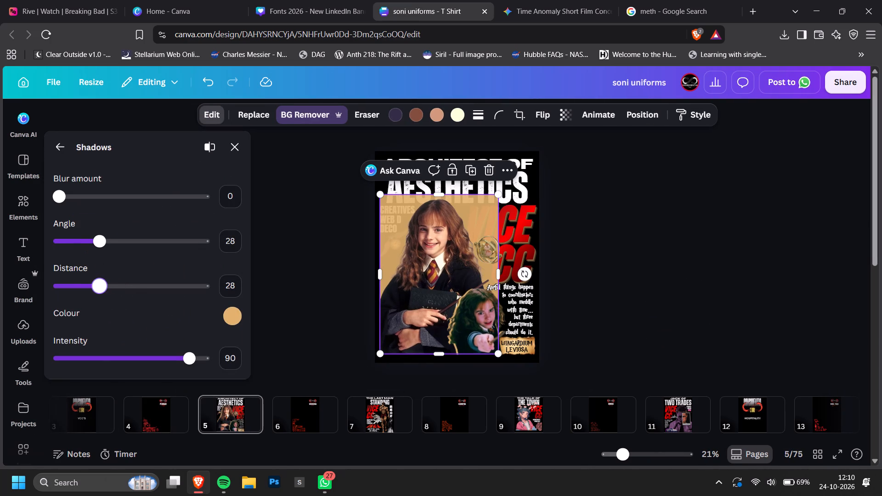
drag(97, 284, 74, 281)
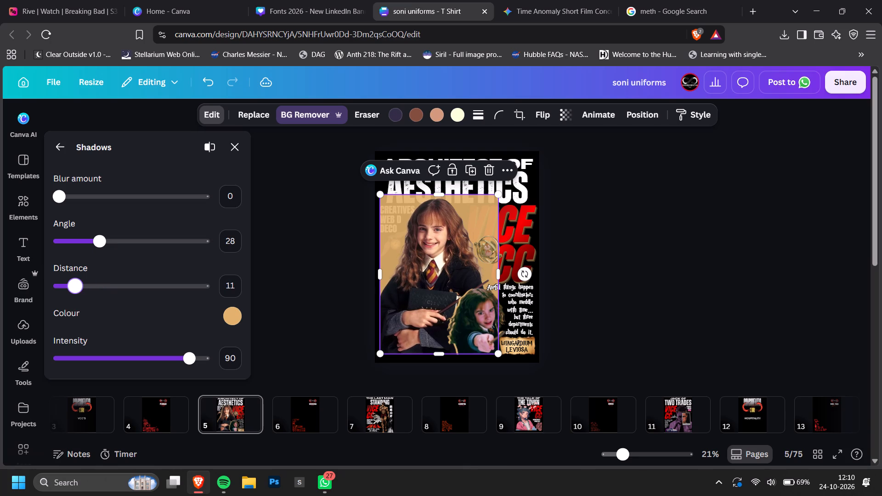
drag(74, 281, 83, 283)
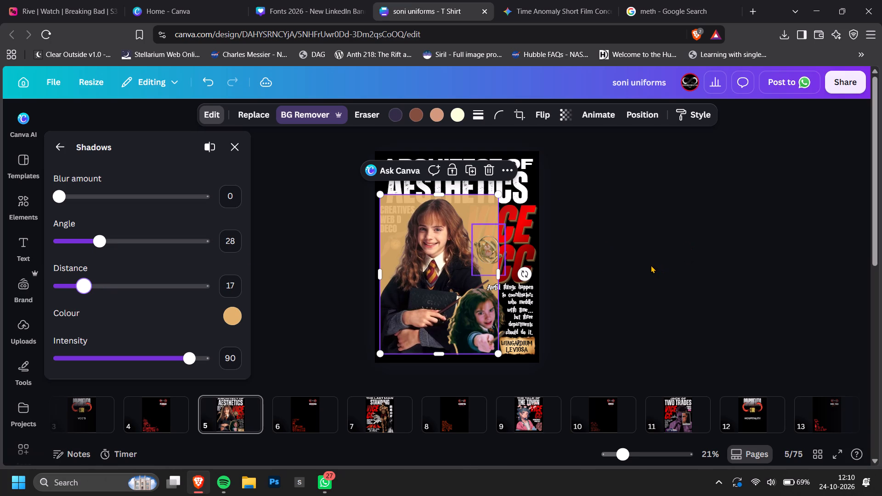
ctrl+scroll(651, 265, up, 1)
double_click(651, 265)
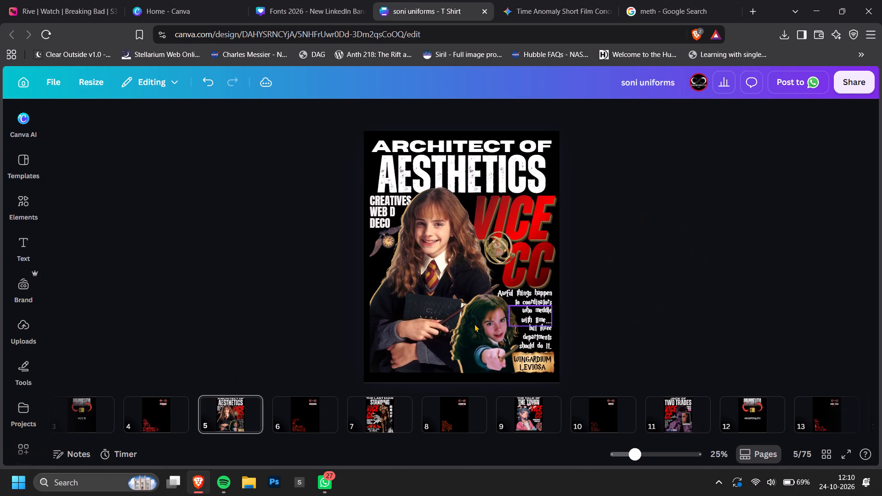
Reduce the shadow intensity of the small wand-pointing portrait on page 5 to its minimum.
click(491, 329)
click(239, 110)
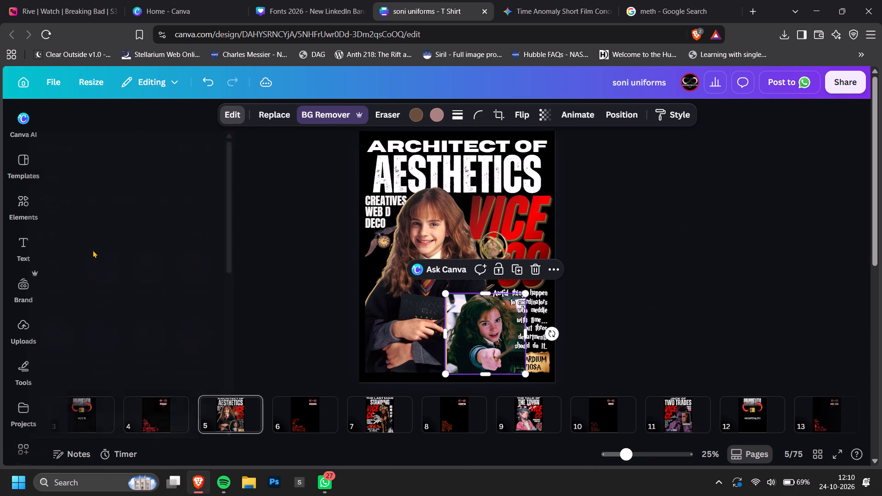
scroll(119, 303, down, 11)
click(192, 390)
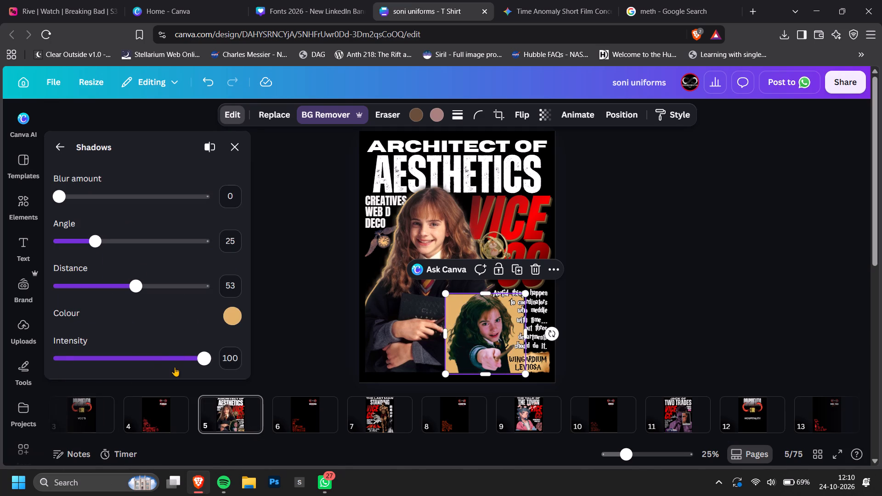
drag(162, 357, 0, 355)
double_click(730, 276)
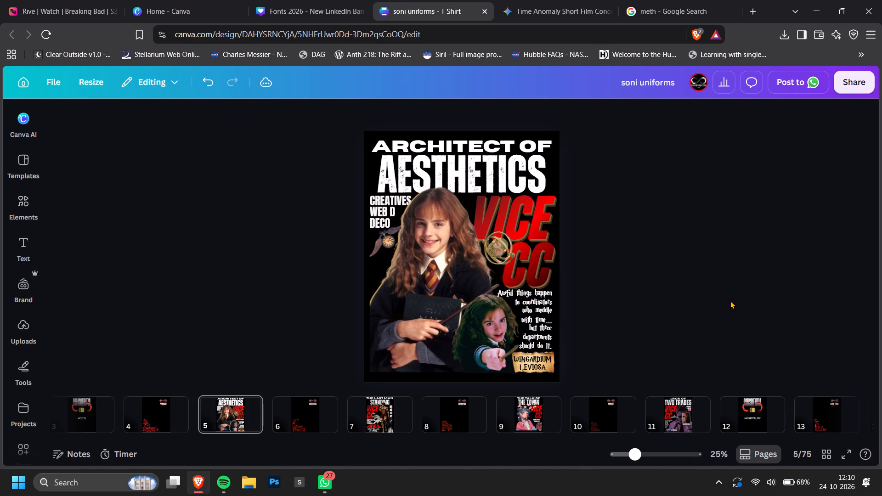
Inspect the edges and shadows of both portraits on page 5 at different magnifications.
ctrl+scroll(682, 352, up, 4)
ctrl+scroll(509, 316, up, 1)
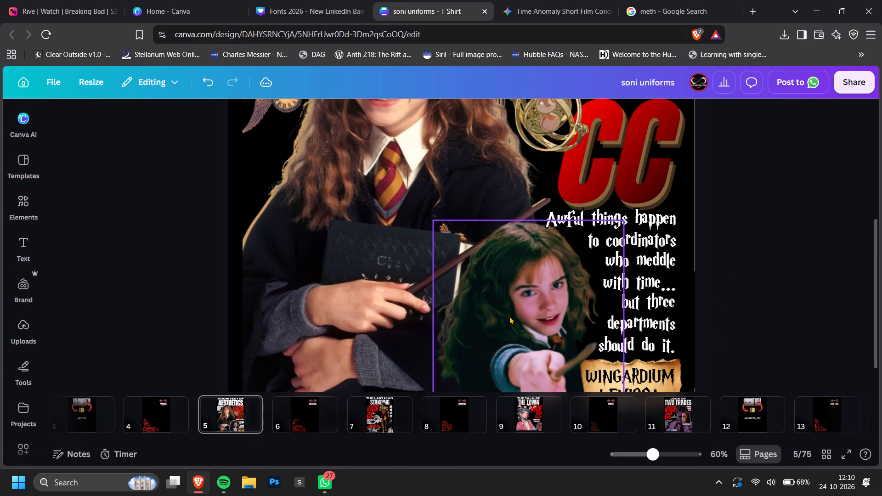
click(509, 316)
click(746, 238)
ctrl+scroll(746, 238, down, 2)
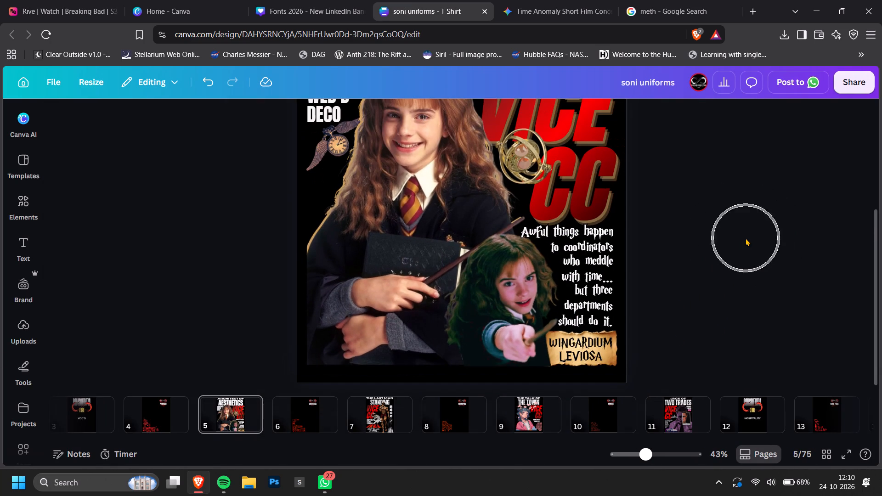
scroll(746, 238, up, 1)
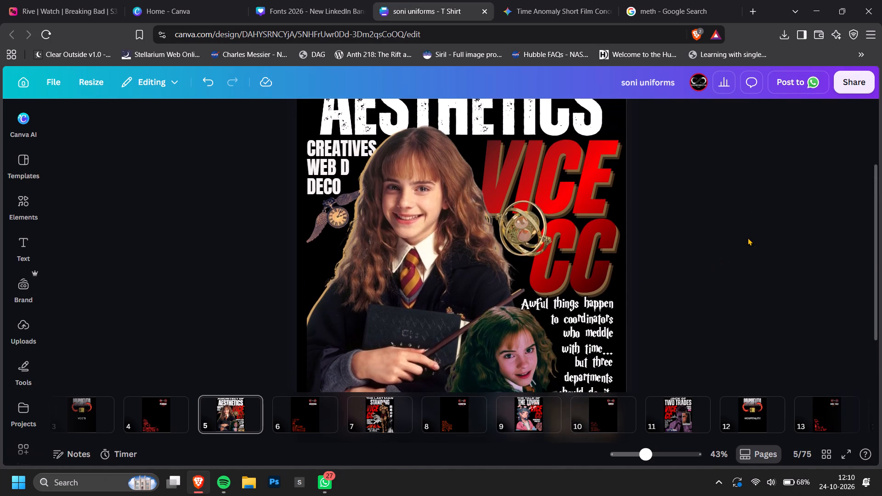
ctrl+scroll(750, 238, down, 2)
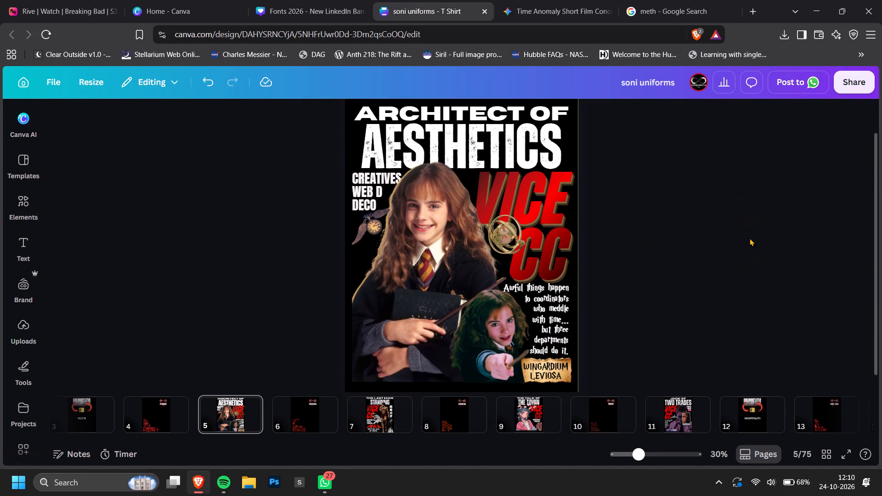
Move the winged pocket watch beside the large portrait slightly downward and bring it forward three levels.
ctrl+scroll(260, 225, up, 4)
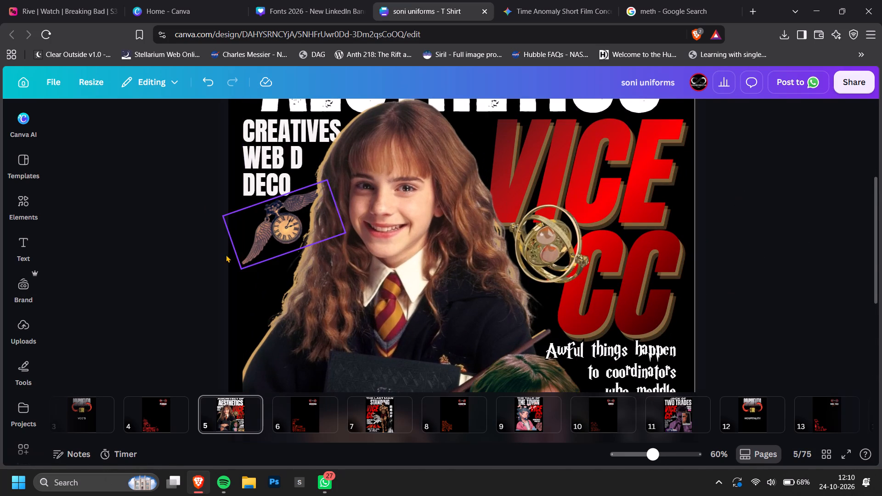
drag(241, 254, 234, 261)
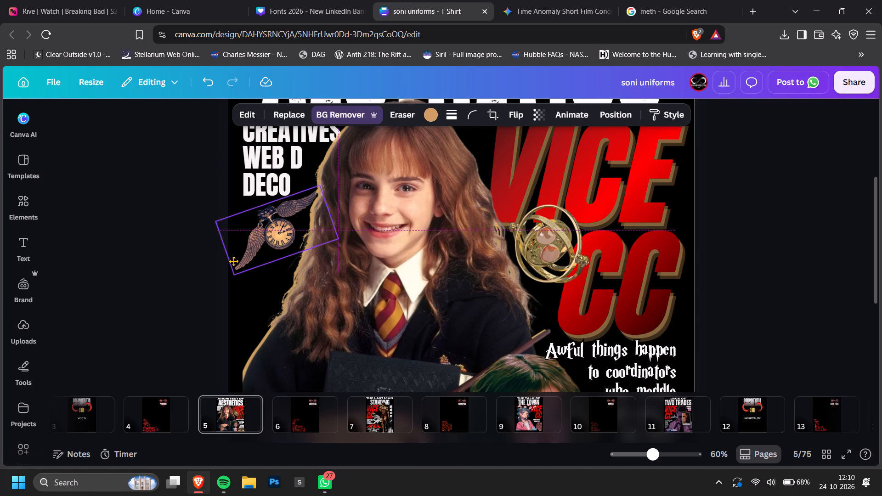
drag(234, 261, 237, 263)
key(ctrl+bracketright)
key(ctrl+bracketright)
key(ctrl+bracketright)
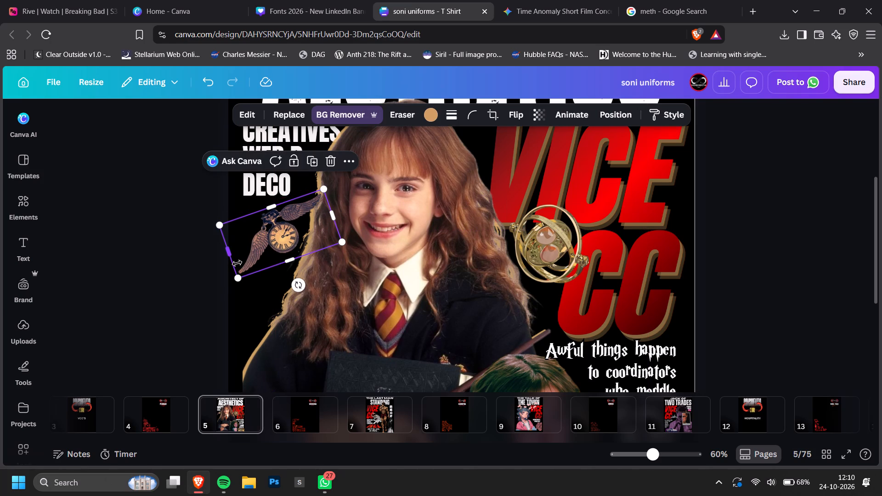
click(342, 240)
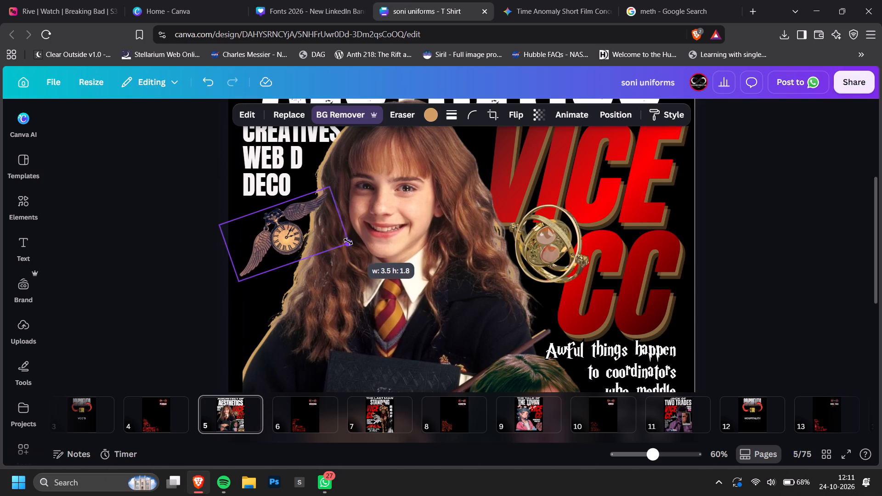
Apply a Glow shadow to the winged pocket watch on page 5 with size 26, blur 0 and intensity 100.
ctrl+scroll(255, 228, up, 4)
shift+scroll(196, 254, up, 2)
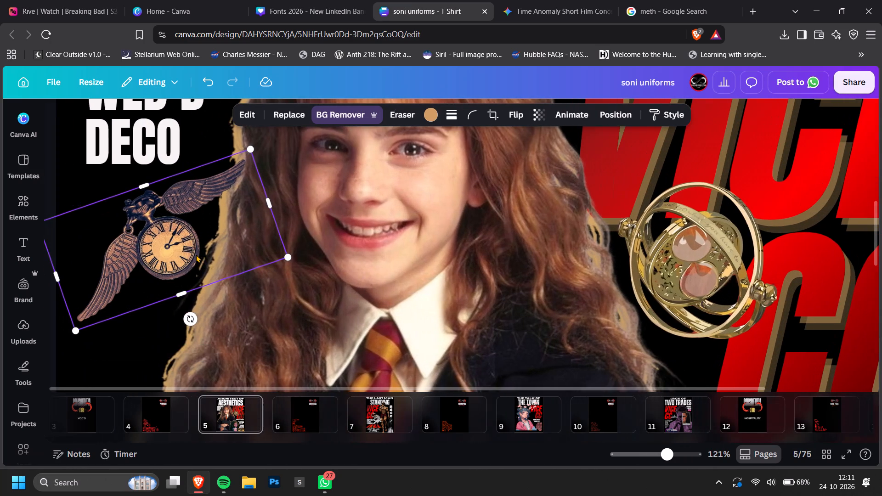
click(243, 115)
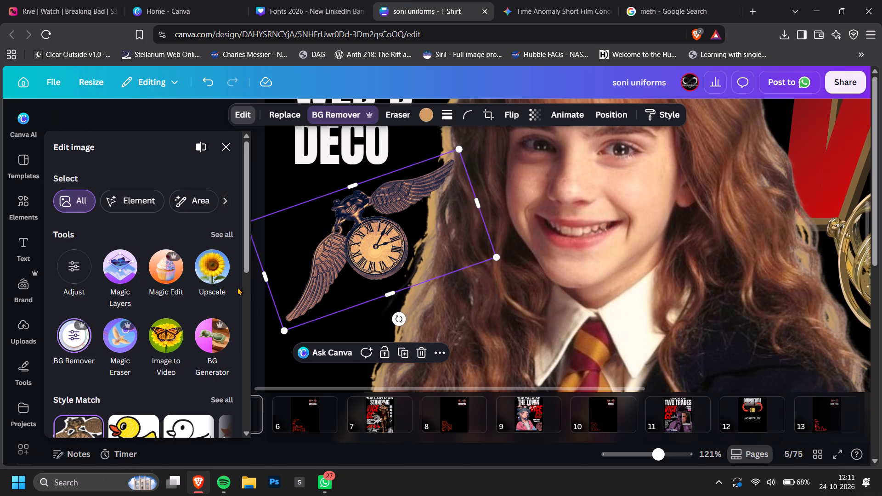
scroll(184, 304, down, 3)
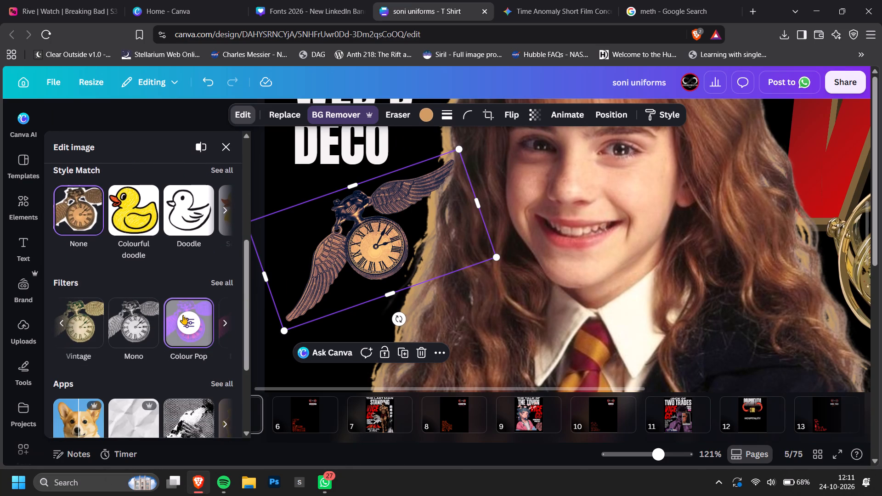
scroll(205, 306, down, 2)
click(226, 294)
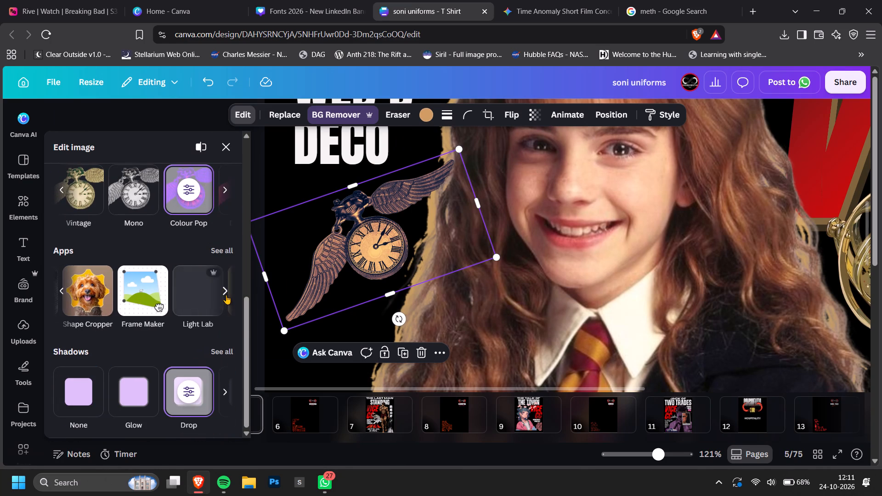
click(142, 395)
click(142, 395)
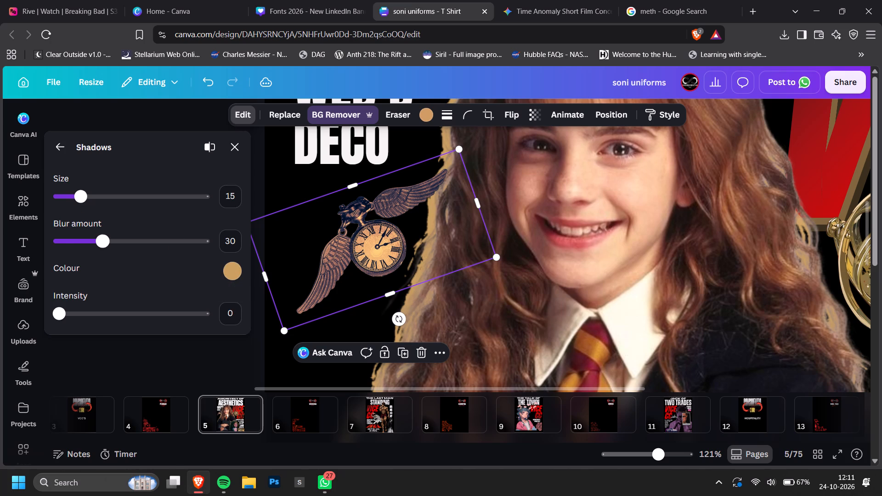
drag(93, 245, 0, 237)
drag(82, 199, 96, 204)
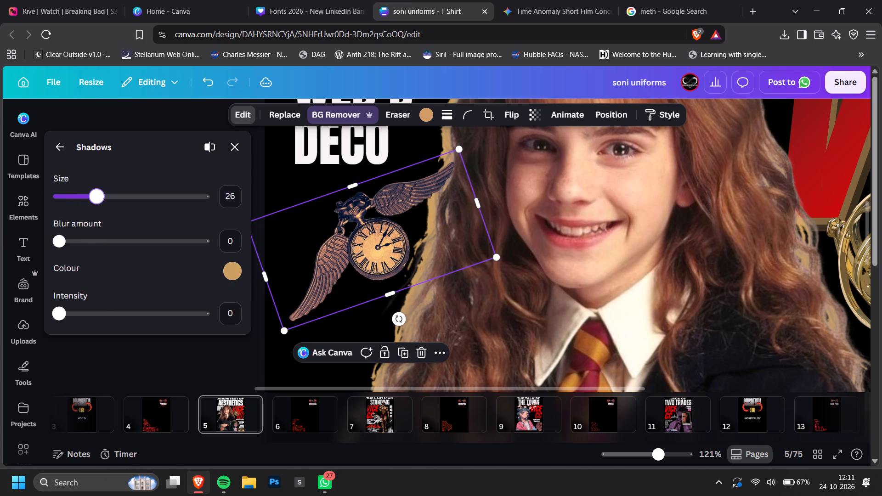
drag(167, 313, 412, 329)
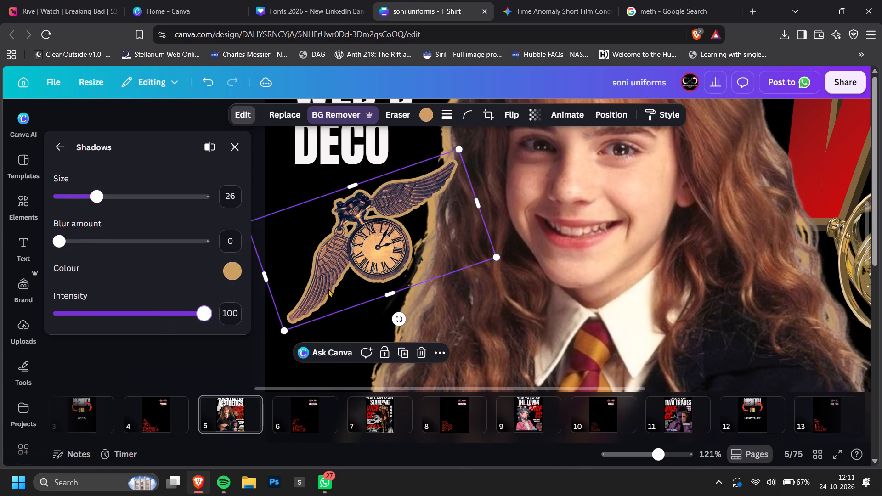
Change the pocket watch's glow colour to the golden yellow #FFBD12.
click(236, 275)
drag(324, 306, 356, 291)
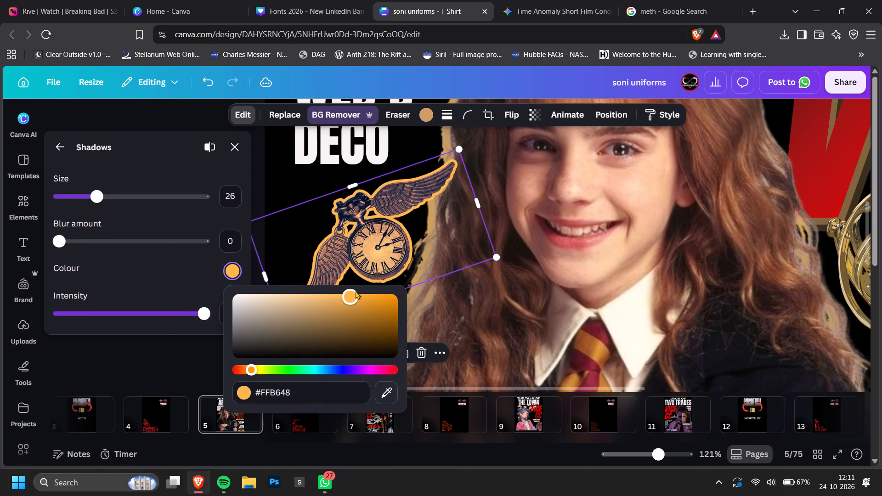
drag(356, 291, 387, 280)
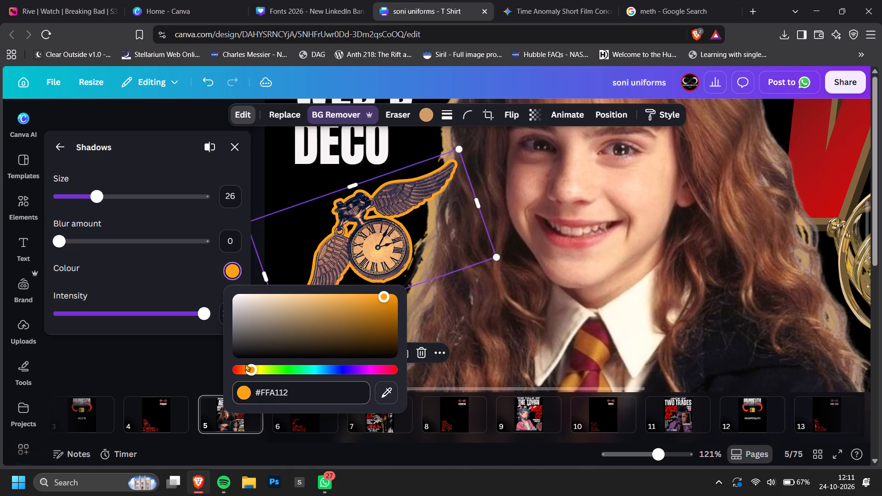
click(254, 366)
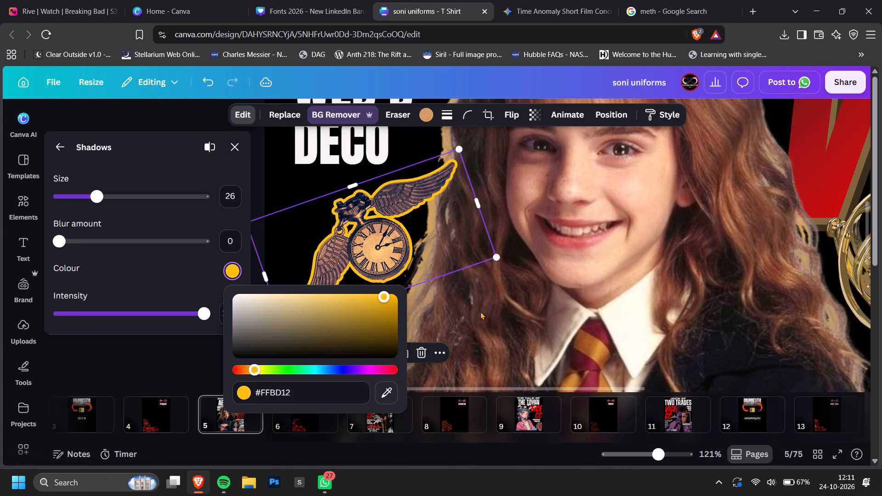
ctrl+scroll(622, 299, down, 5)
double_click(763, 270)
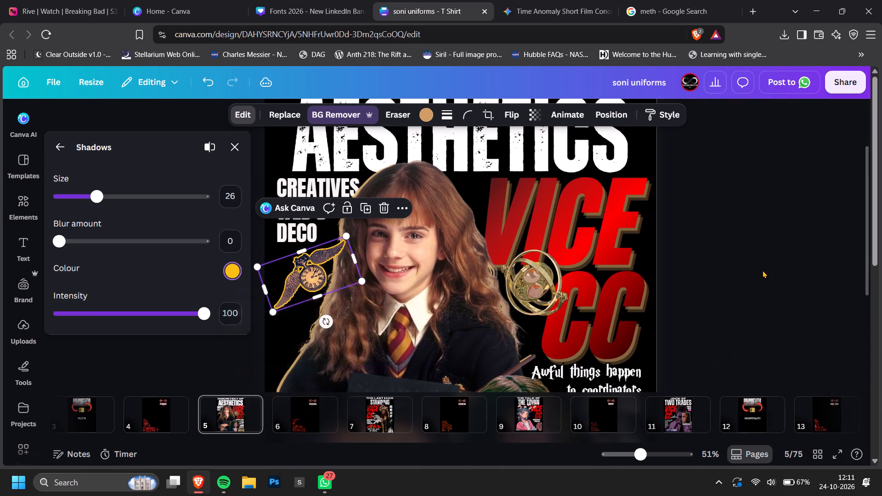
Rotate the winged pocket watch slightly clockwise and nudge it a little up and to the left.
ctrl+scroll(763, 270, down, 2)
scroll(763, 270, down, 1)
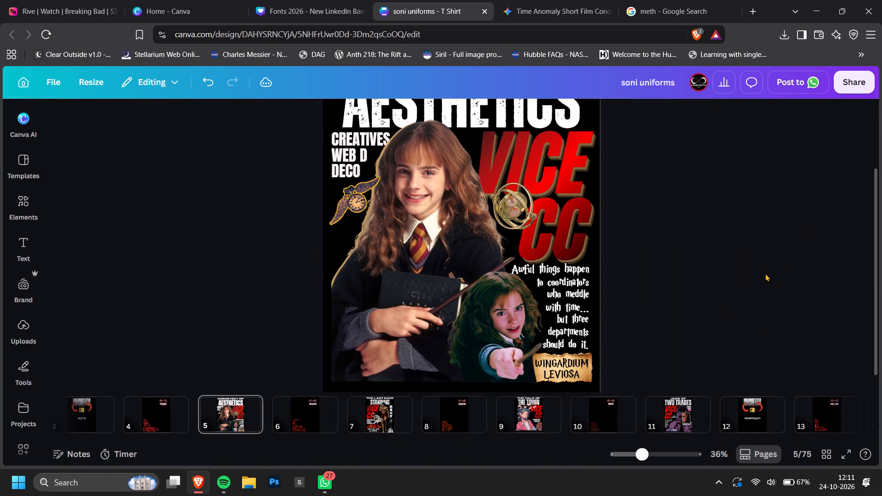
scroll(765, 273, up, 2)
scroll(765, 273, down, 1)
ctrl+scroll(530, 212, up, 1)
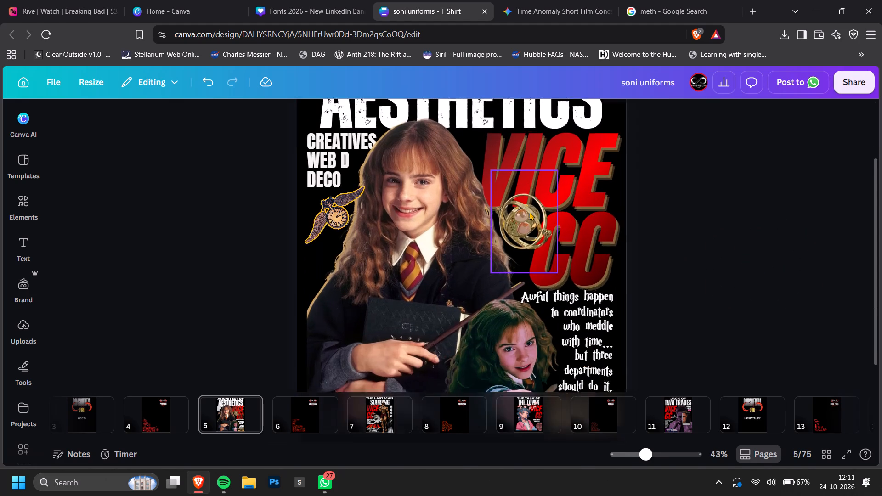
ctrl+scroll(530, 212, up, 3)
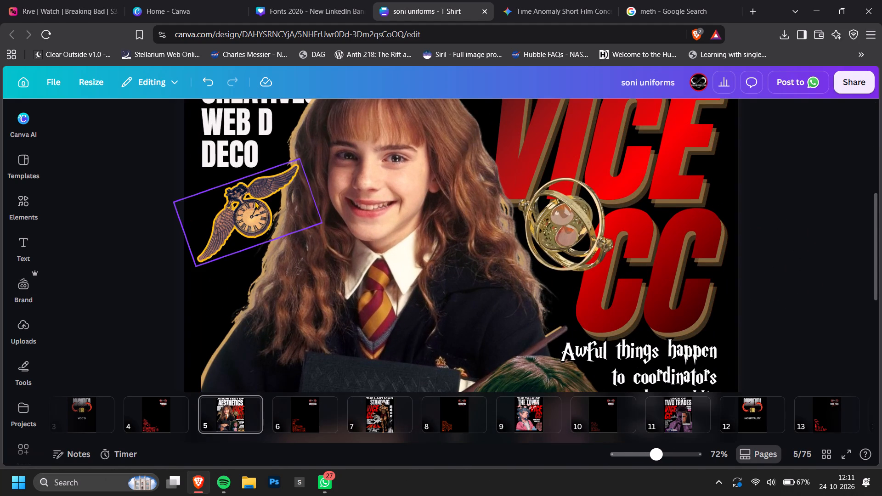
ctrl+scroll(233, 216, up, 5)
shift+scroll(198, 214, up, 3)
click(196, 212)
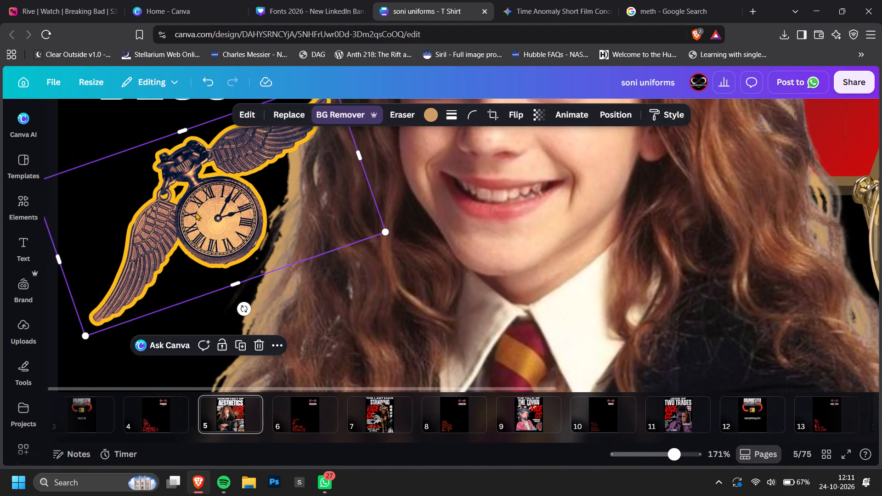
drag(247, 309, 241, 308)
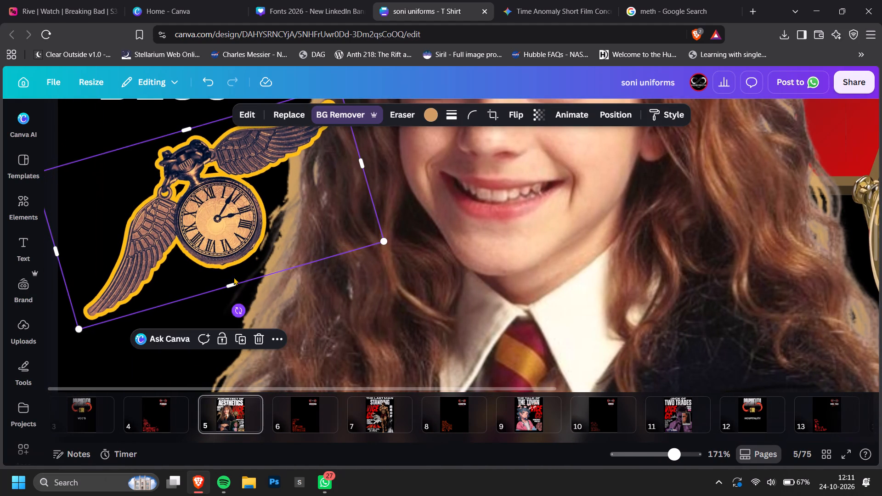
drag(212, 214, 206, 210)
ctrl+scroll(226, 211, down, 7)
click(710, 233)
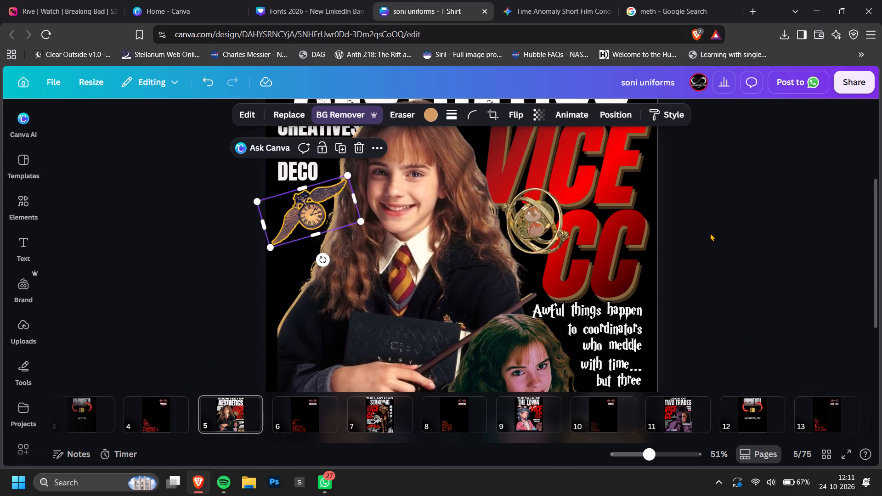
Move the pocket watch slightly down, level with the golden time-turner, and scale it down a little.
click(333, 215)
drag(331, 213, 331, 222)
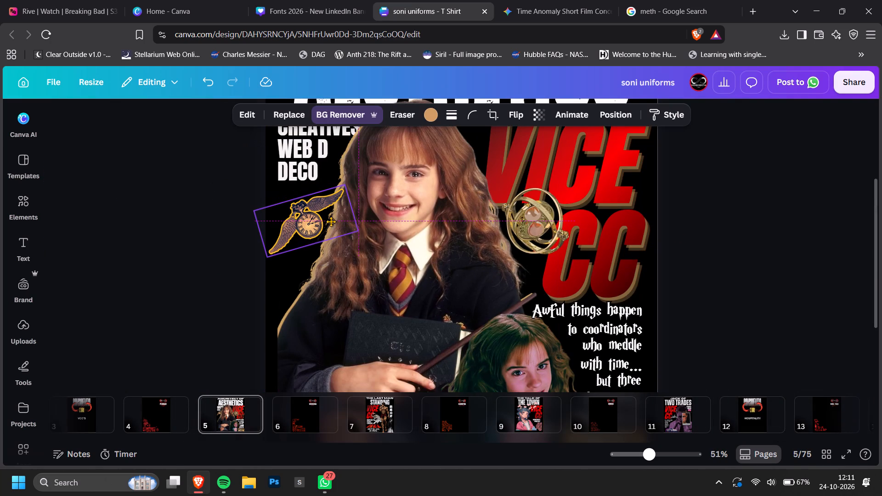
drag(331, 222, 331, 222)
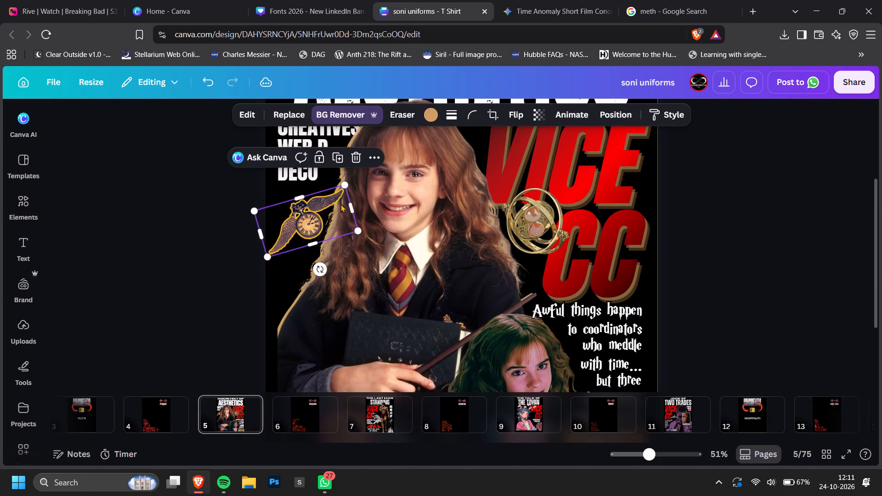
drag(267, 256, 272, 252)
double_click(761, 213)
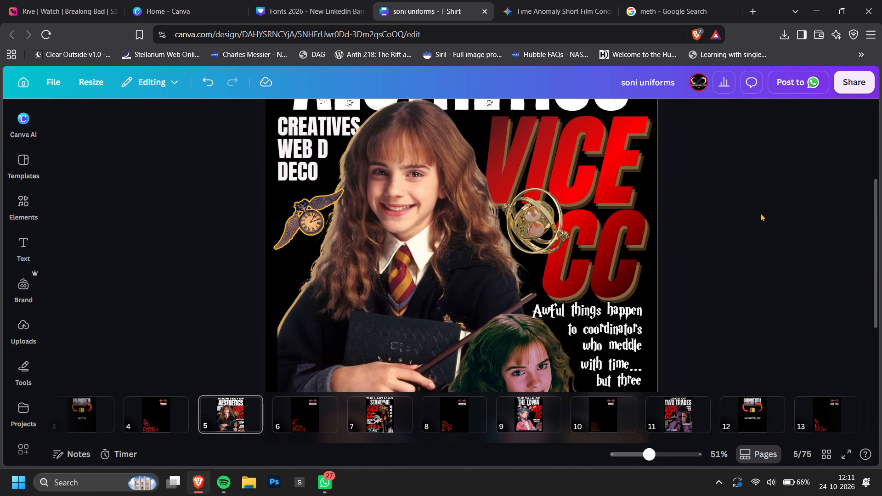
Review the overall Architect of Aesthetics layout at different magnifications, including the portraits, watch and lower text.
ctrl+scroll(761, 213, down, 2)
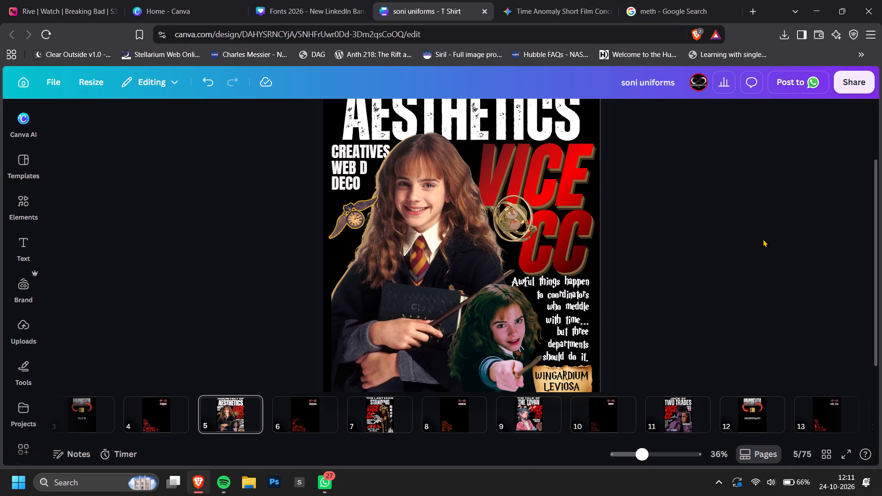
scroll(762, 256, down, 1)
scroll(762, 256, up, 1)
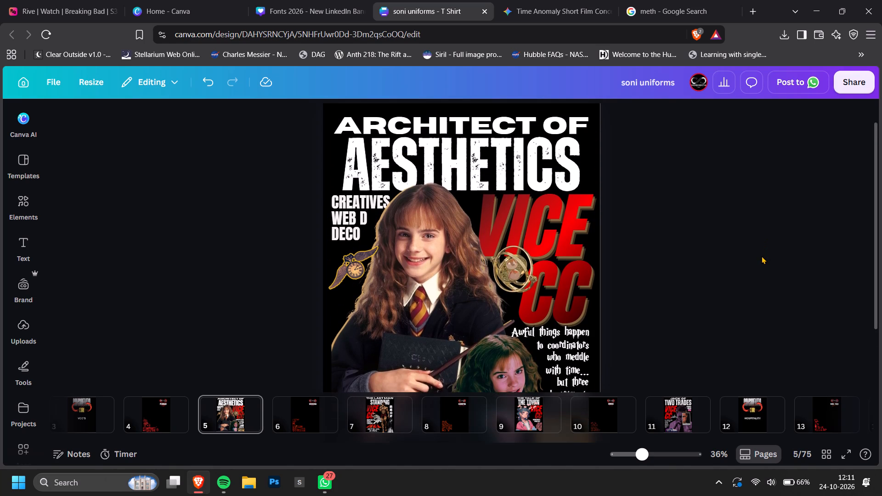
scroll(762, 256, down, 3)
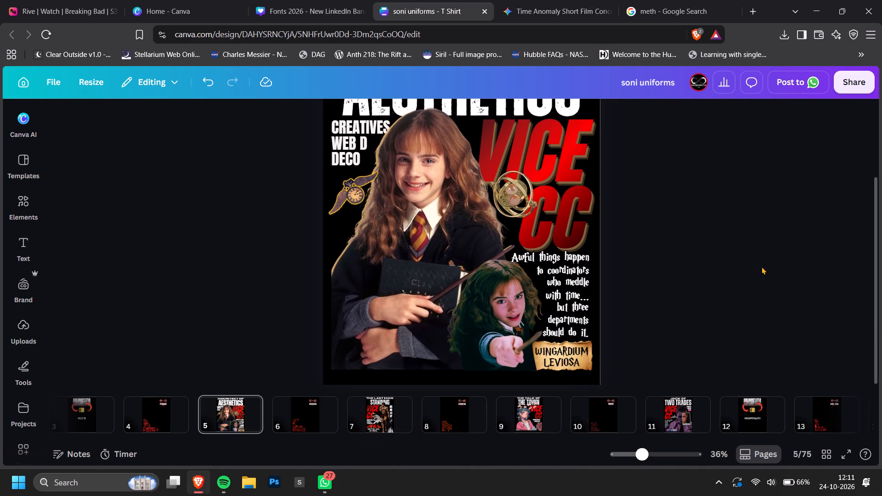
ctrl+scroll(726, 312, up, 4)
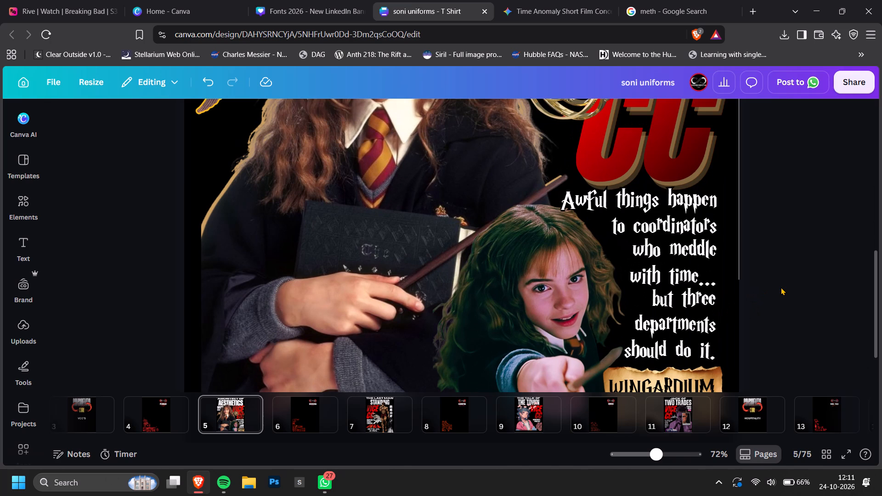
ctrl+scroll(781, 287, down, 3)
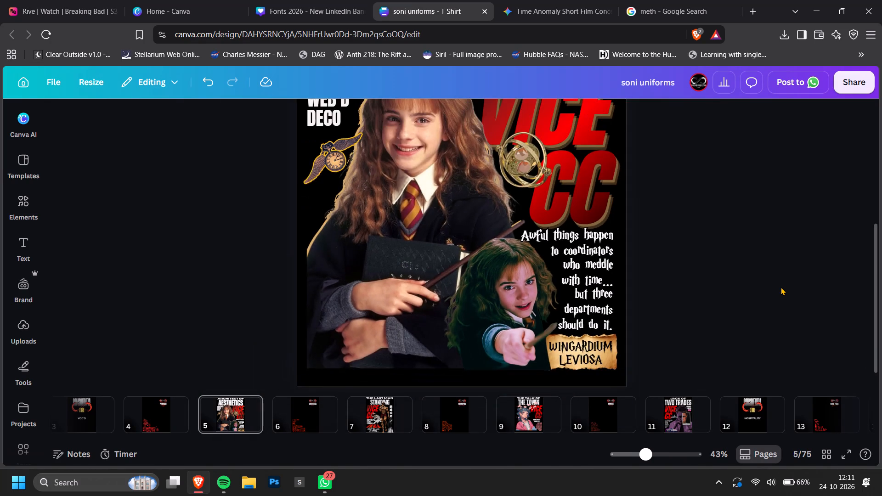
ctrl+scroll(781, 287, down, 3)
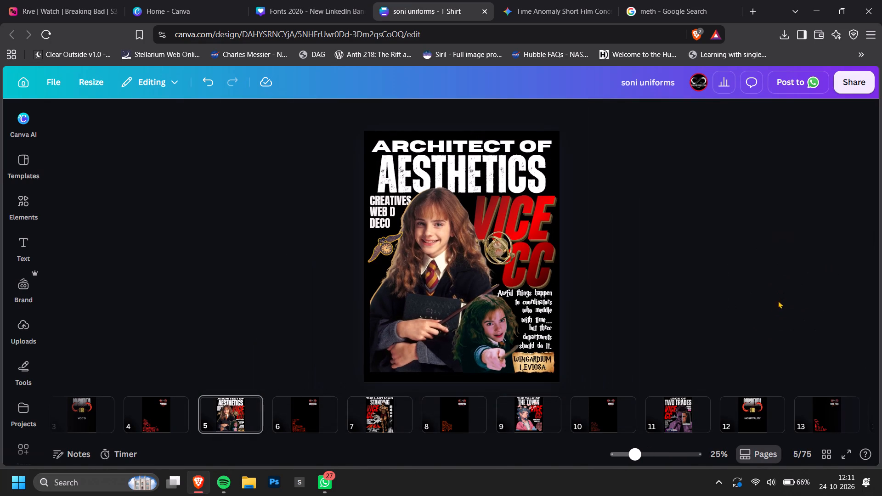
Go to page 7, The Last Man Standing, and examine the flaming lettering below the tiger and the overall layout.
scroll(695, 315, up, 3)
shift+scroll(408, 426, up, 6)
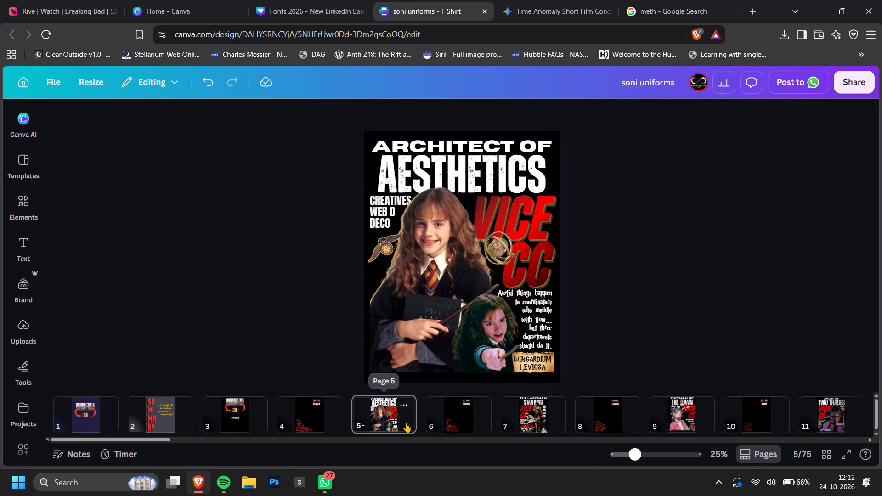
shift+scroll(406, 423, up, 2)
shift+scroll(389, 421, down, 1)
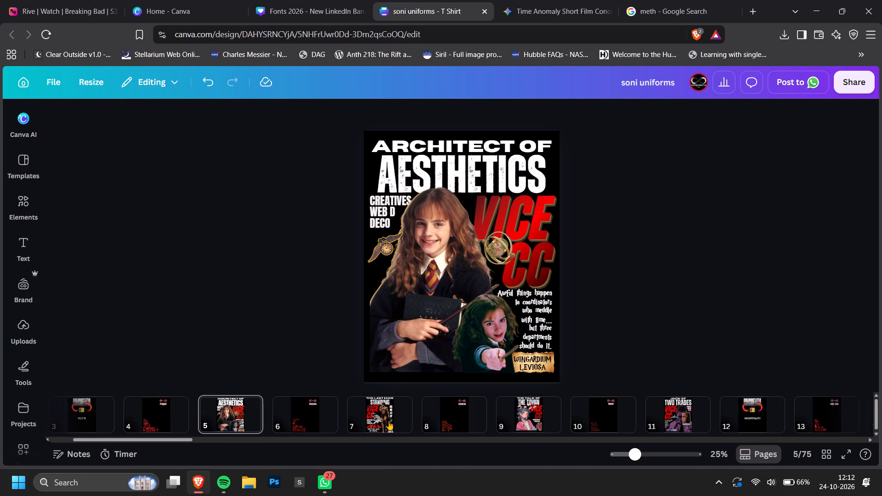
click(368, 421)
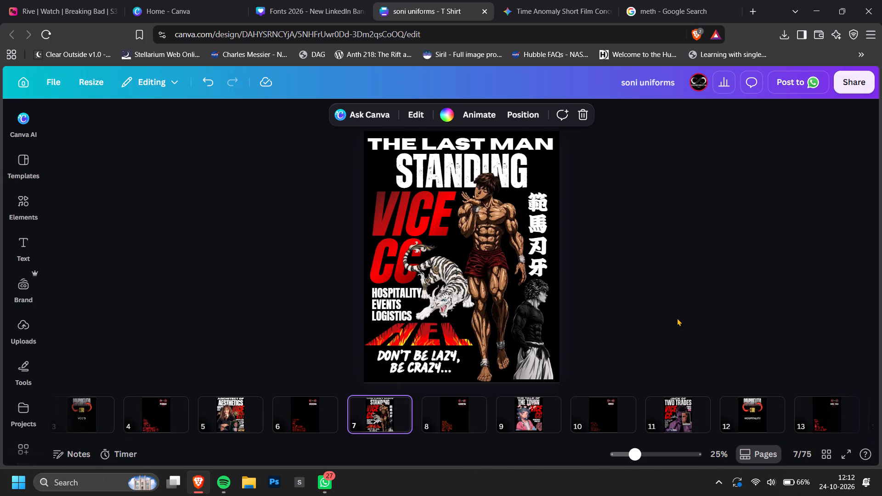
ctrl+scroll(404, 331, up, 4)
click(403, 331)
click(356, 338)
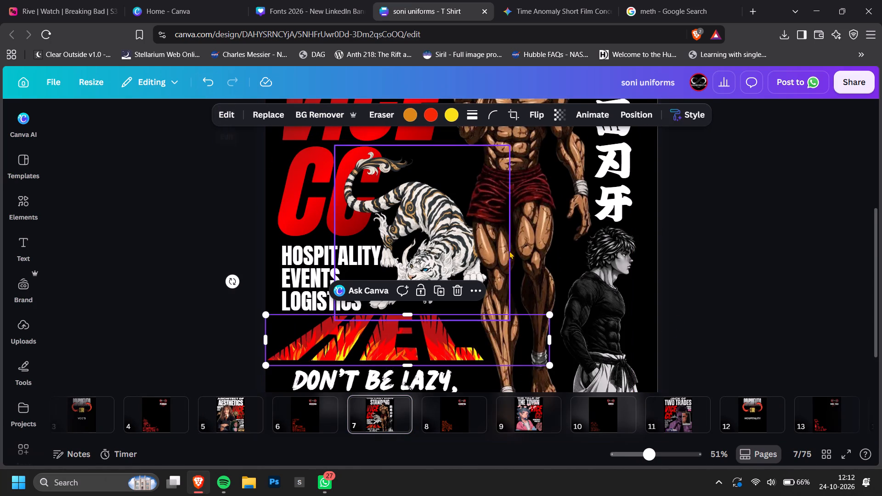
click(871, 245)
ctrl+scroll(797, 271, down, 3)
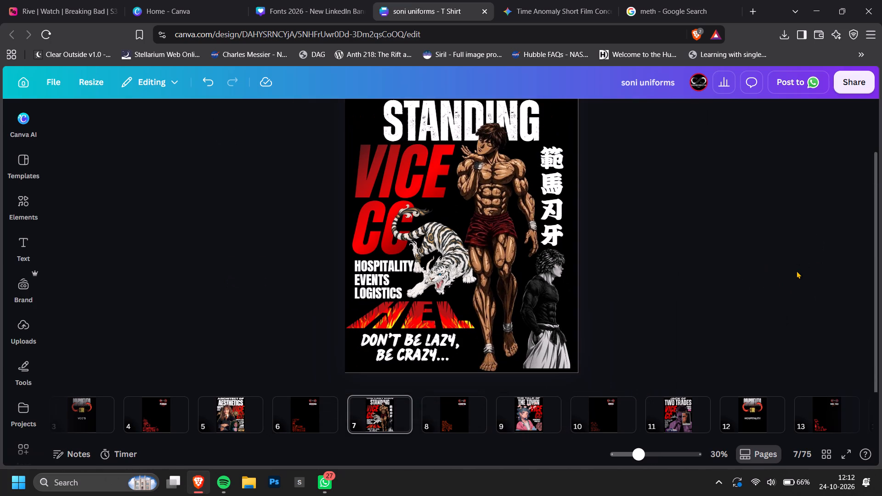
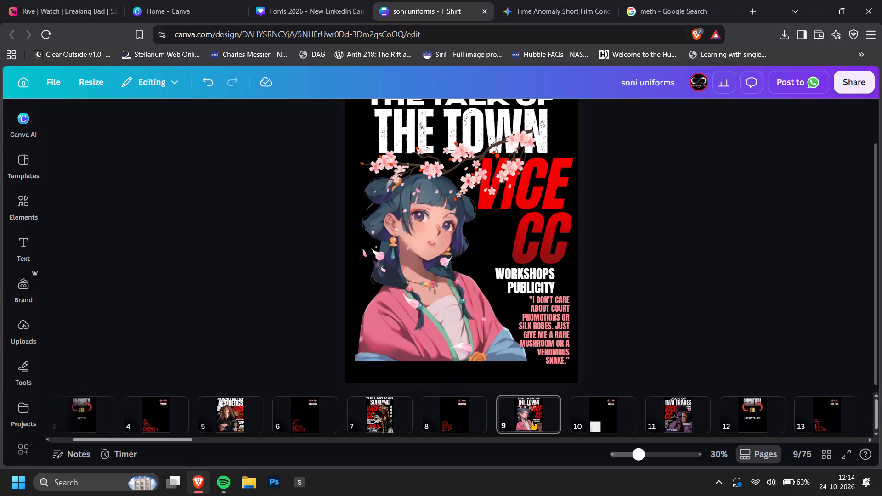
Look through the pages after The Talk of the Town up to Guest Whisperer on page 16 and examine its full layout.
shift+scroll(541, 424, down, 1)
click(513, 416)
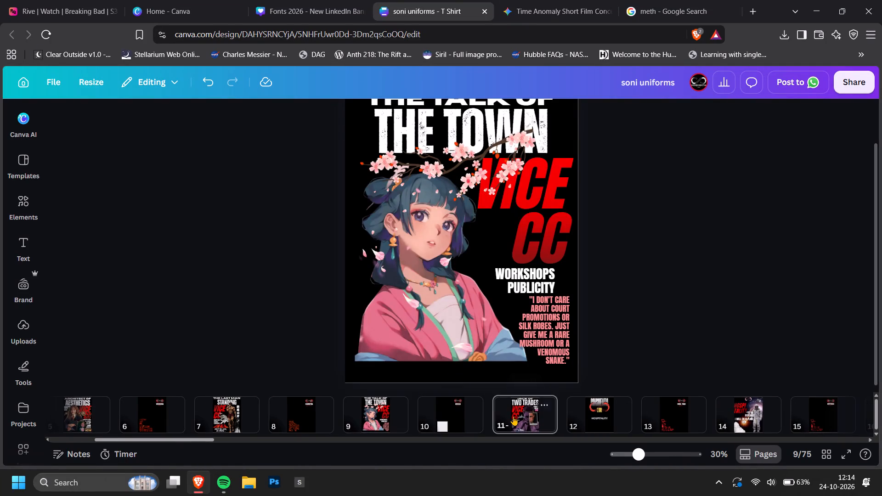
shift+scroll(513, 416, down, 2)
click(536, 415)
click(623, 408)
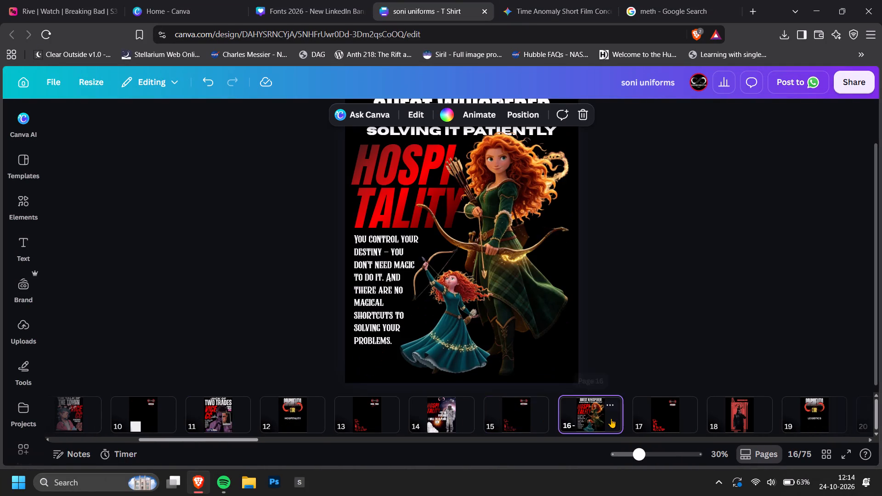
shift+scroll(576, 412, down, 3)
scroll(694, 293, up, 1)
scroll(694, 293, down, 1)
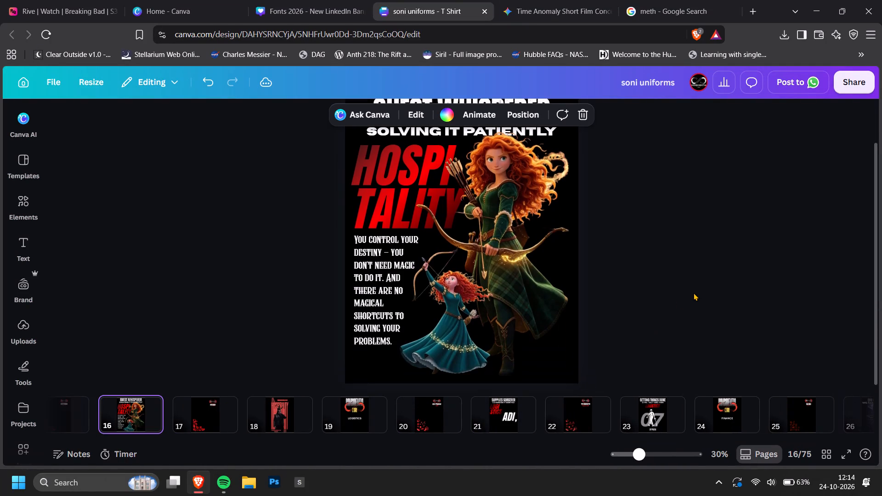
ctrl+scroll(671, 332, down, 1)
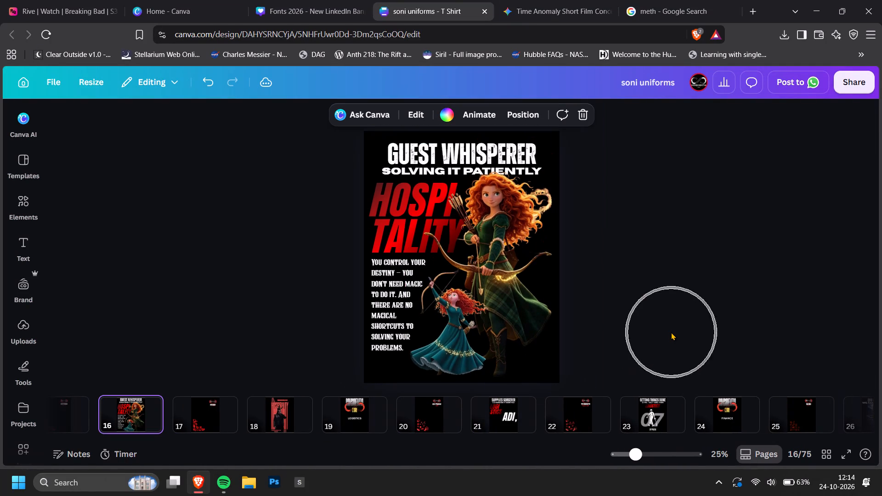
Compare the designs on pages 7, 9, 11, 14 and 16, from The Last Man Standing to Guest Whisperer.
click(749, 450)
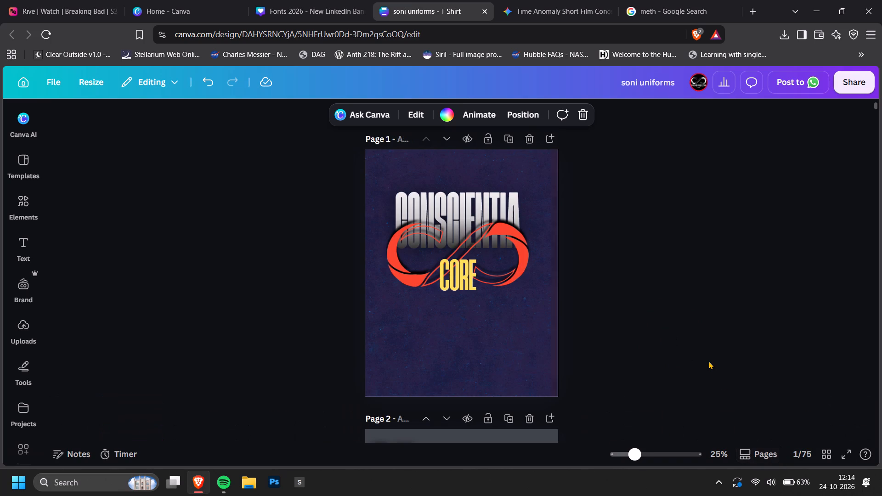
click(768, 454)
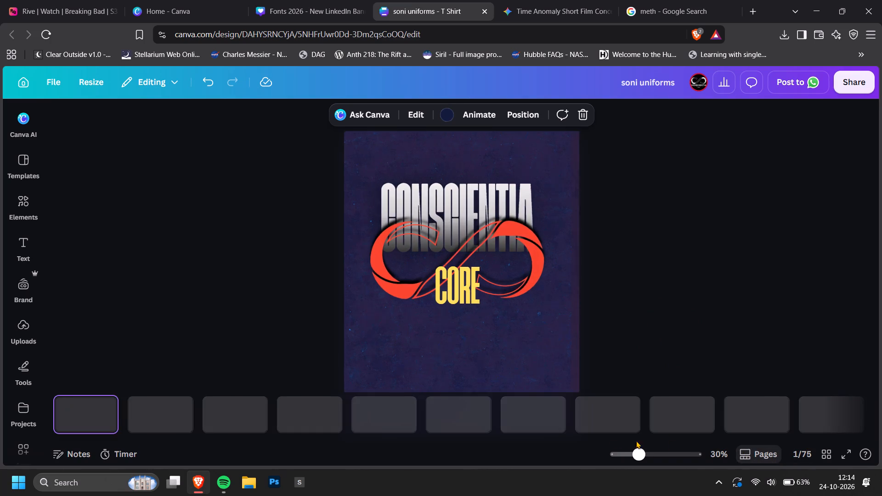
click(536, 423)
shift+scroll(751, 410, down, 1)
shift+scroll(660, 413, down, 2)
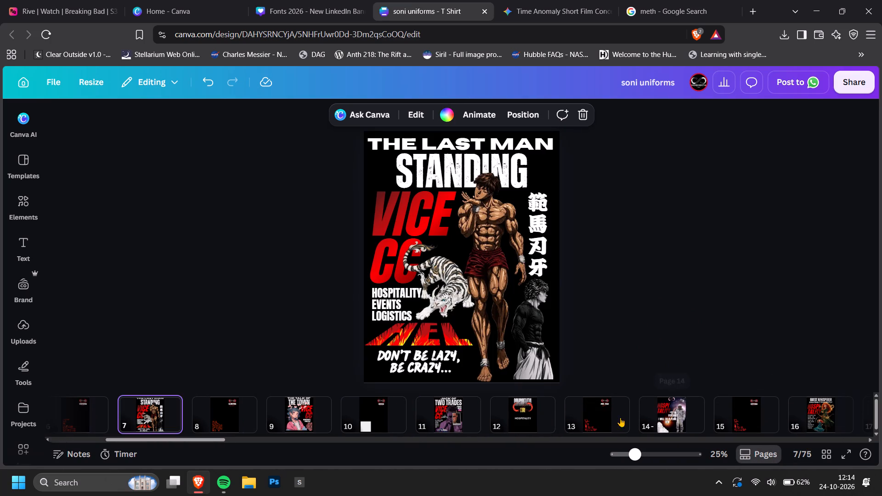
click(666, 421)
click(461, 410)
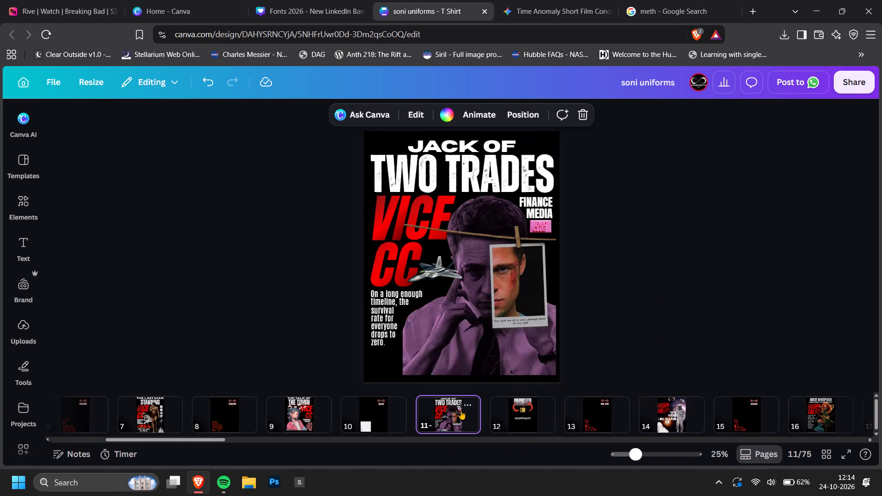
click(269, 407)
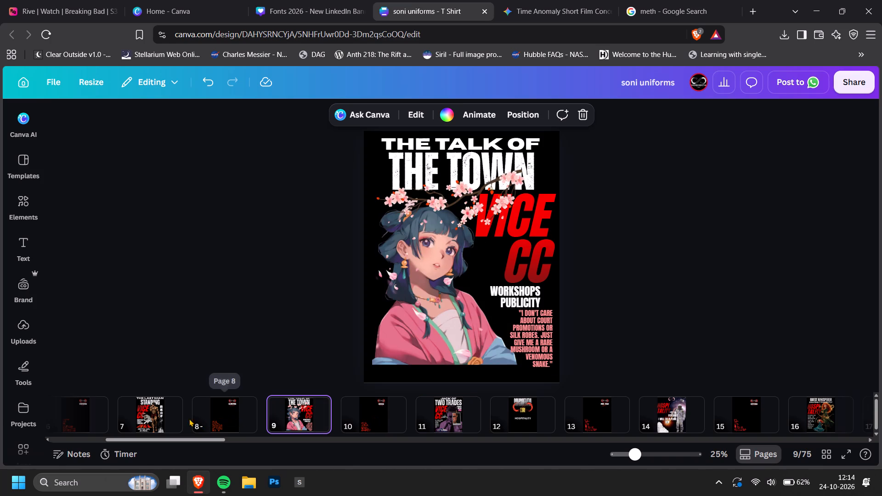
click(170, 423)
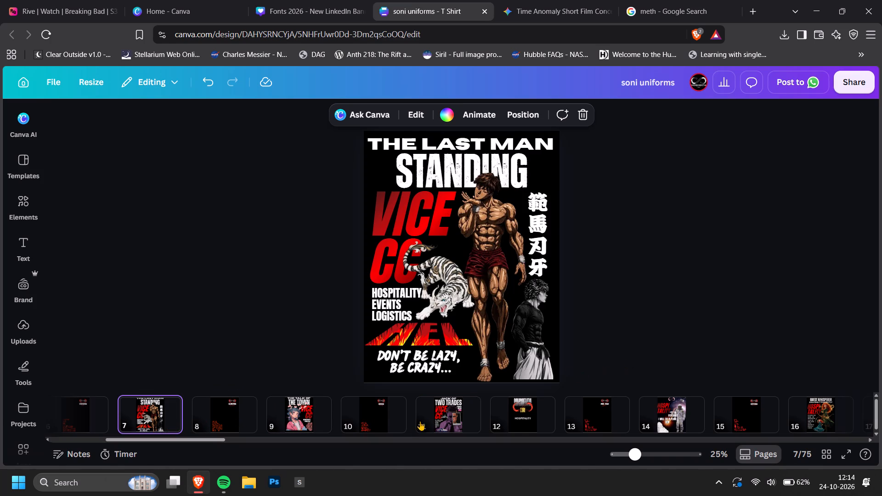
click(295, 414)
click(431, 420)
click(672, 429)
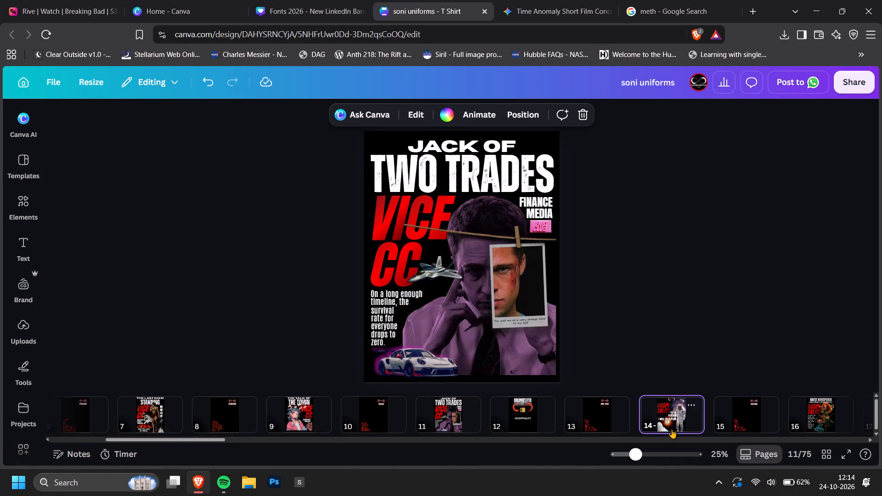
shift+scroll(569, 417, down, 3)
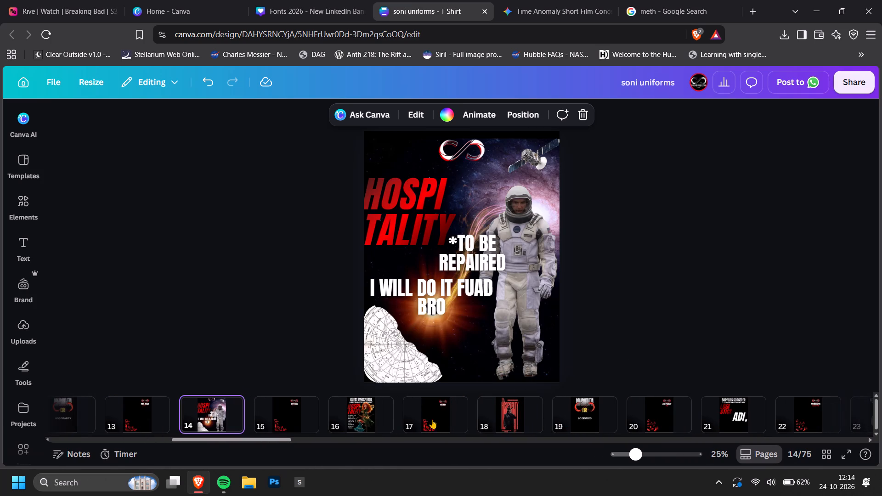
click(356, 414)
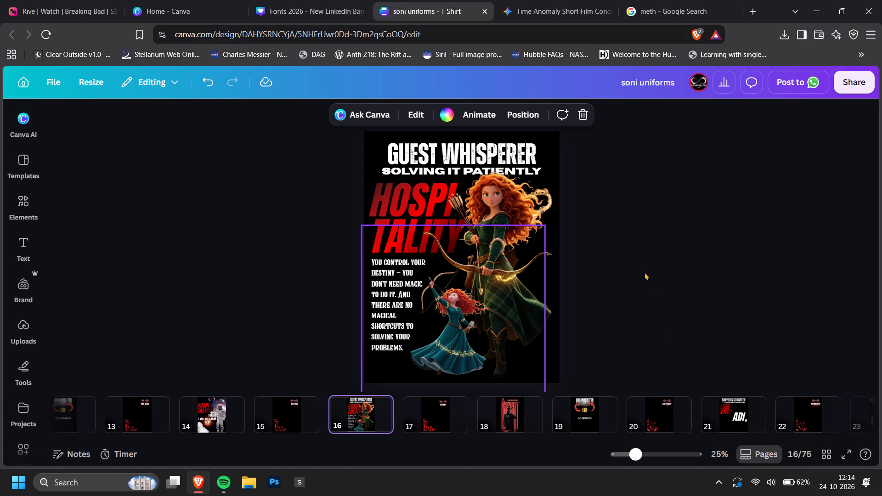
Open the design's version history and preview the Guest Whisperer page in the 10:54 pm, 22 Oct version.
click(45, 84)
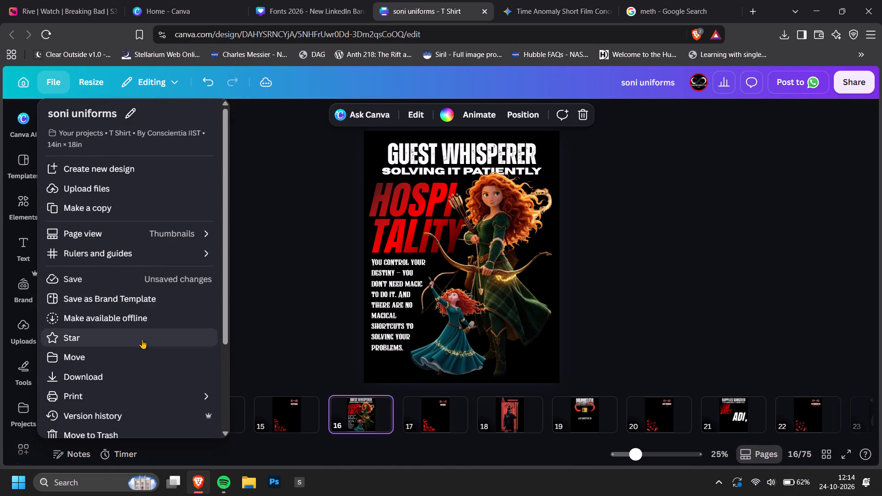
scroll(142, 339, down, 5)
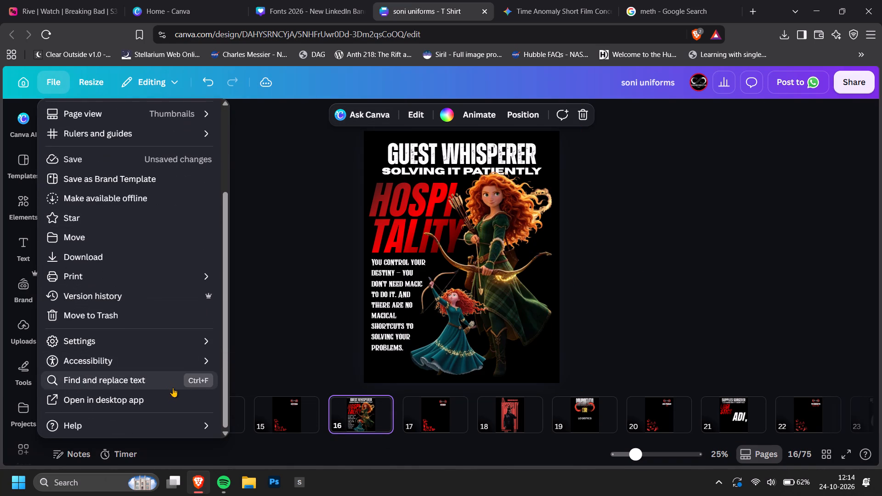
scroll(168, 375, up, 1)
click(163, 369)
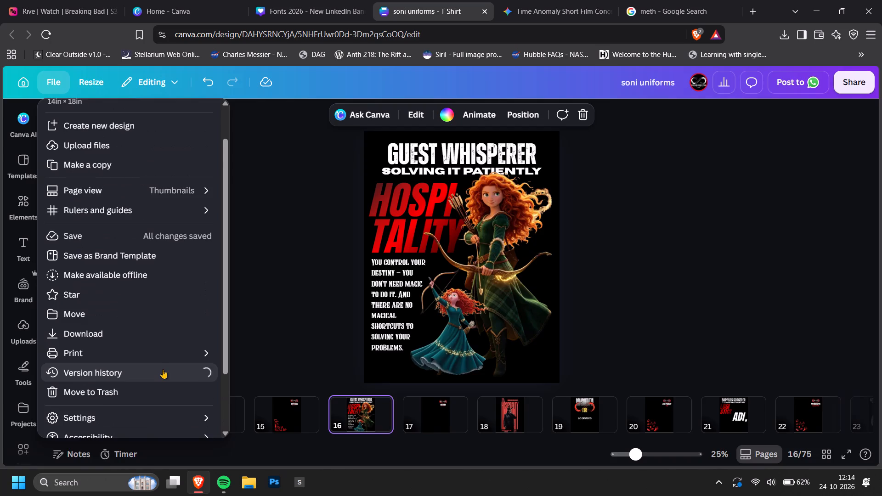
scroll(755, 263, down, 16)
scroll(760, 280, up, 11)
scroll(760, 280, down, 20)
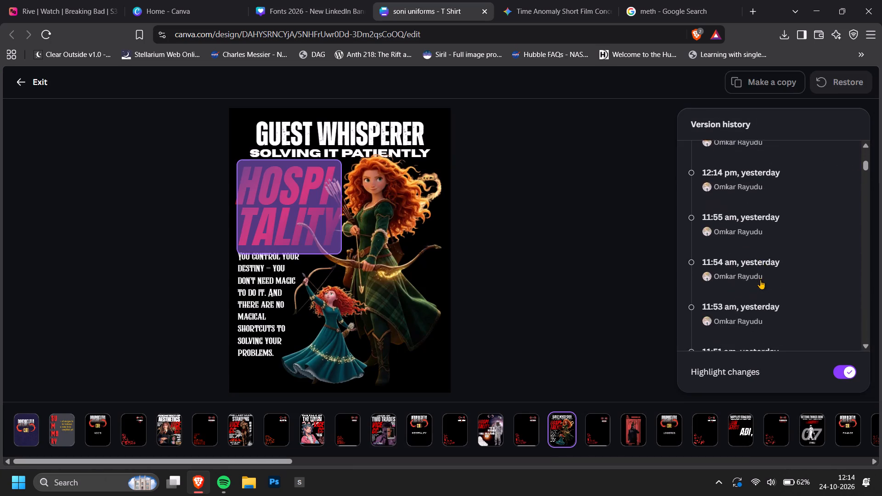
scroll(760, 280, down, 20)
scroll(760, 280, down, 3)
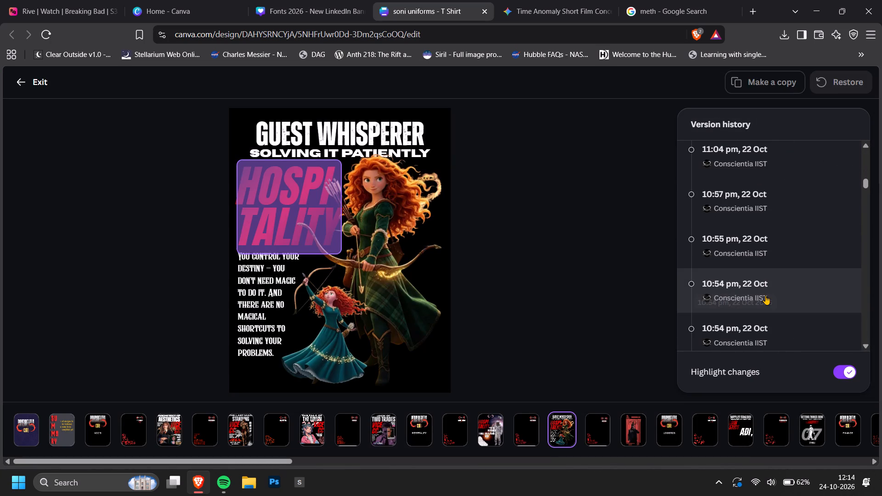
click(765, 296)
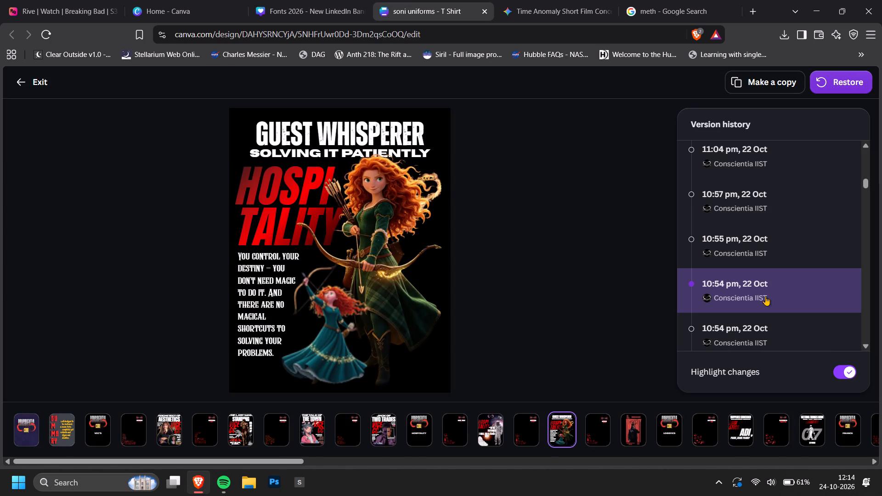
Find the 2:01 pm, 22 Oct version, with the horse on Guest Whisperer, and make a separate copy of the design from it.
scroll(780, 315, down, 8)
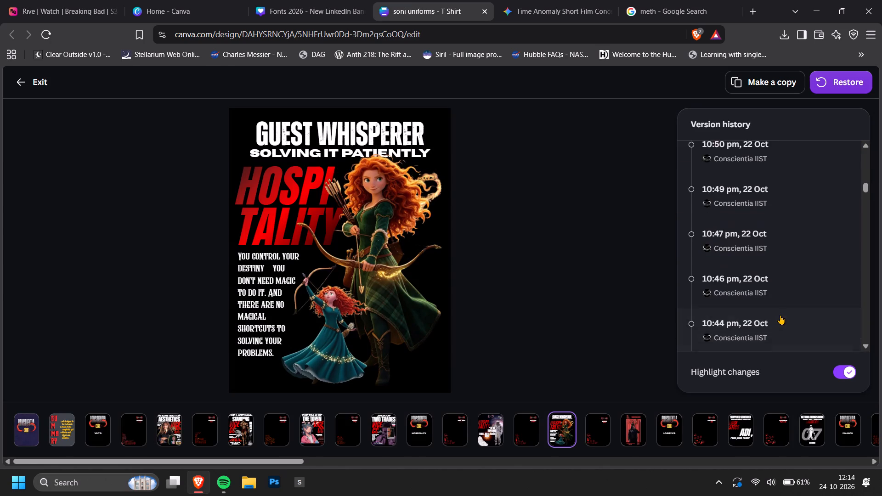
scroll(780, 315, down, 20)
scroll(780, 315, down, 12)
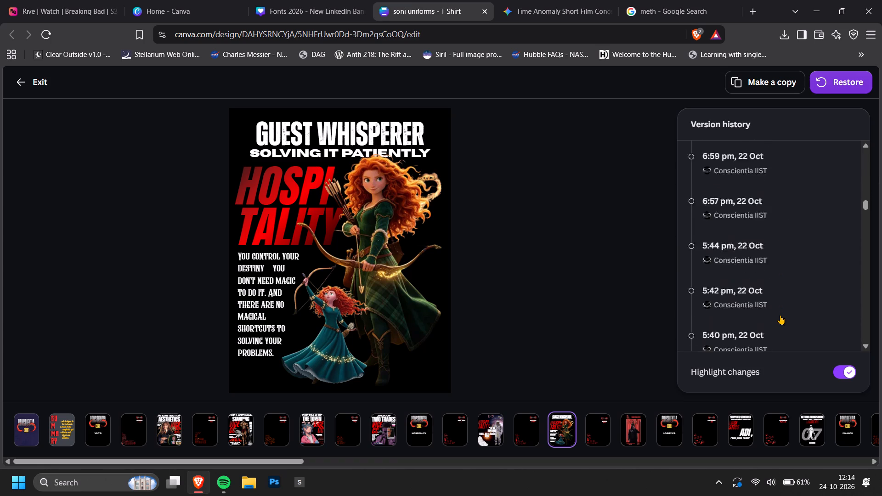
scroll(780, 315, down, 20)
scroll(780, 315, down, 20)
scroll(780, 315, down, 5)
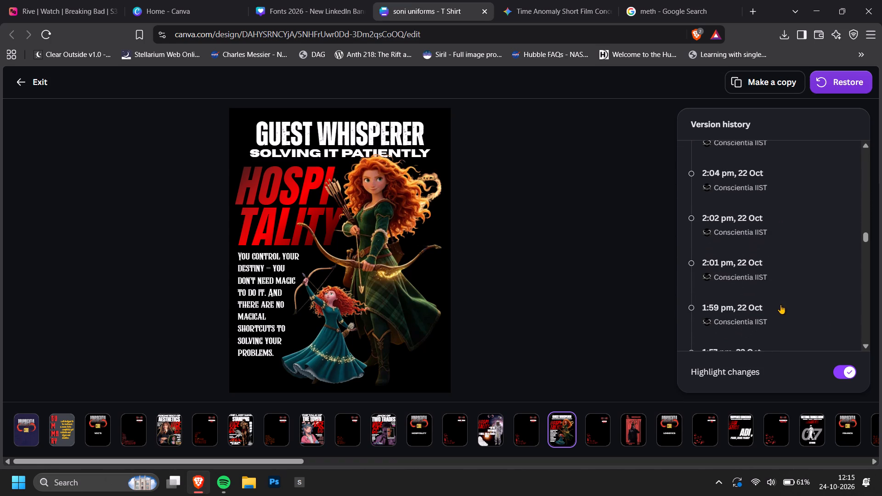
click(780, 285)
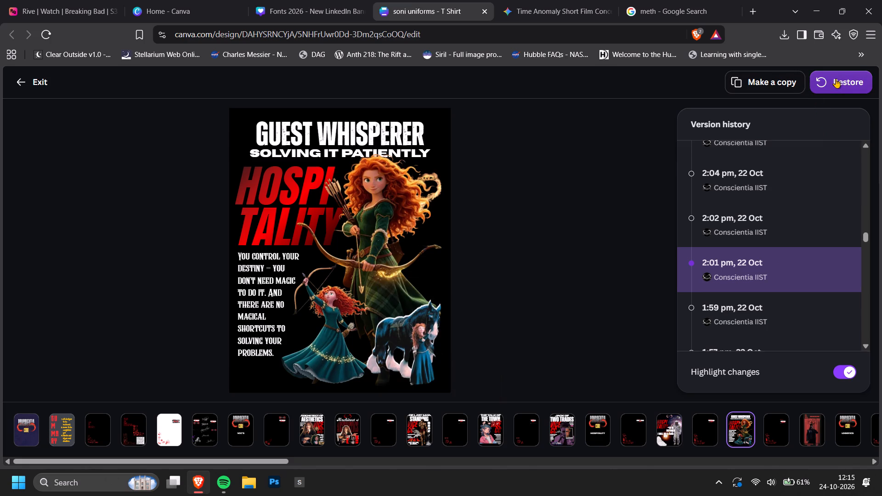
click(769, 75)
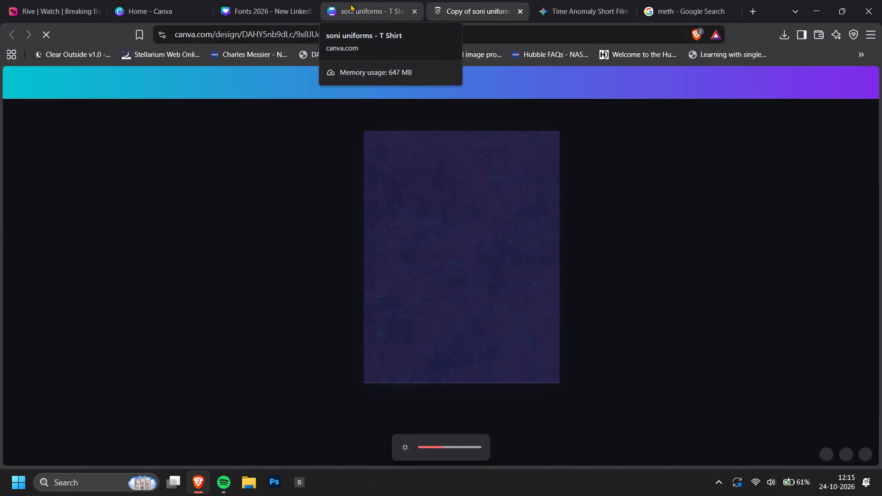
Copy page 21, Guest Whisperer with the horse, from Copy of soni uniforms, close that copy and paste the page after page 16 of soni uniforms.
scroll(725, 175, down, 5)
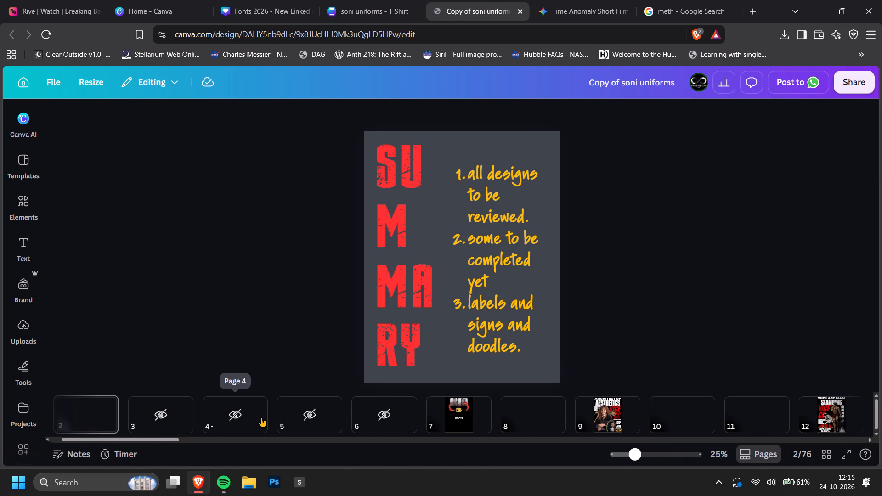
shift+scroll(502, 404, down, 3)
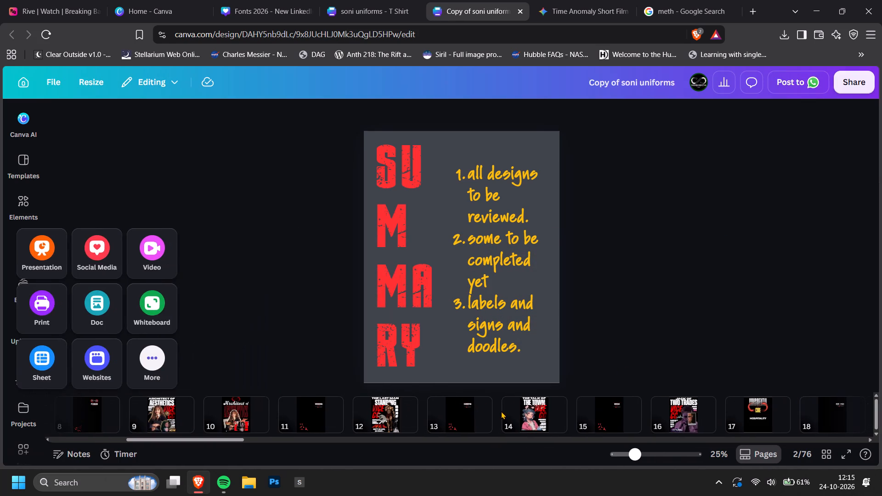
shift+scroll(499, 423, down, 3)
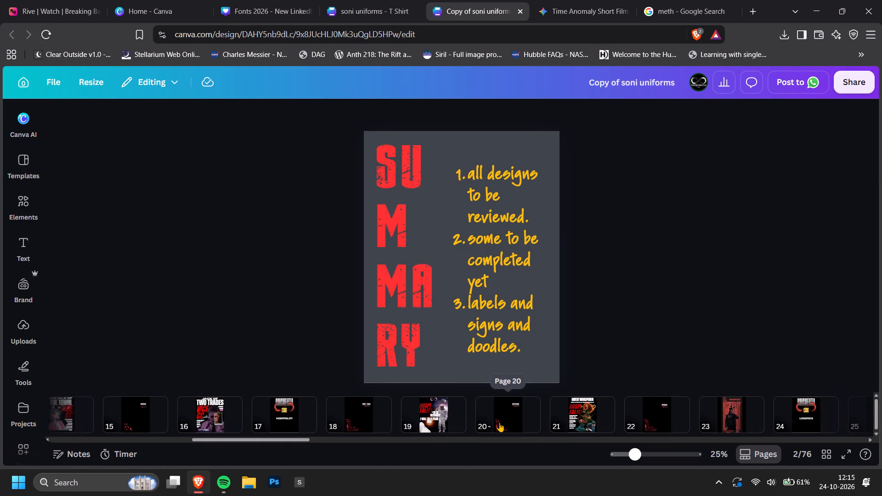
shift+scroll(499, 423, down, 2)
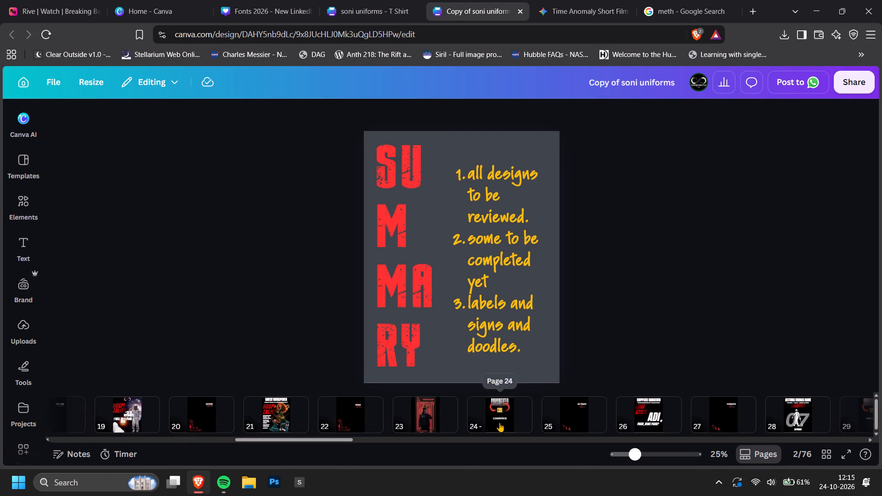
click(269, 420)
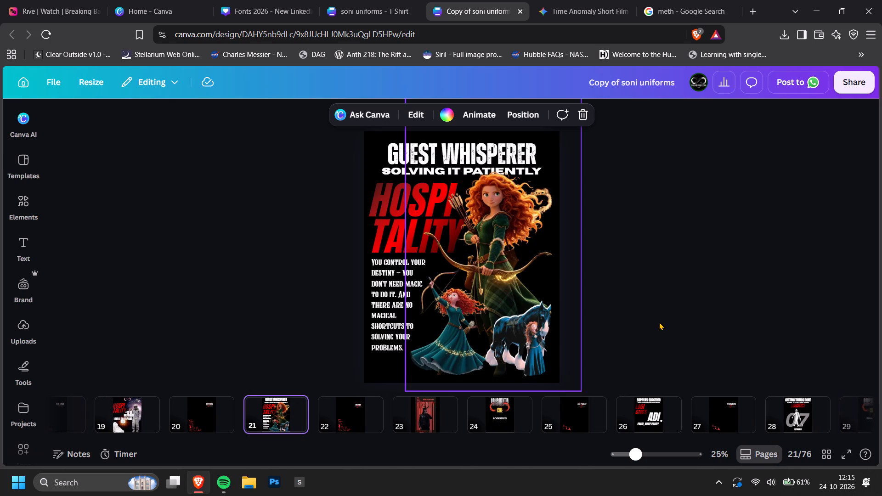
key(ctrl+c)
key(ctrl+c)
click(522, 11)
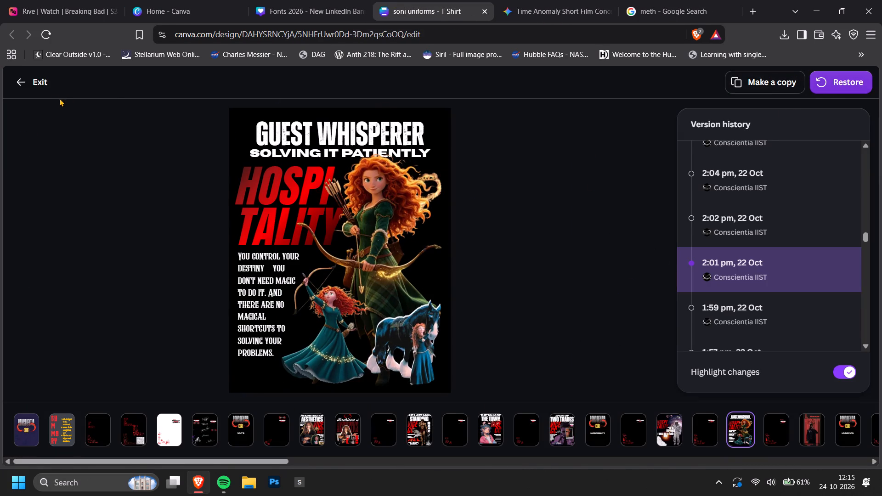
click(33, 73)
key(ctrl+v)
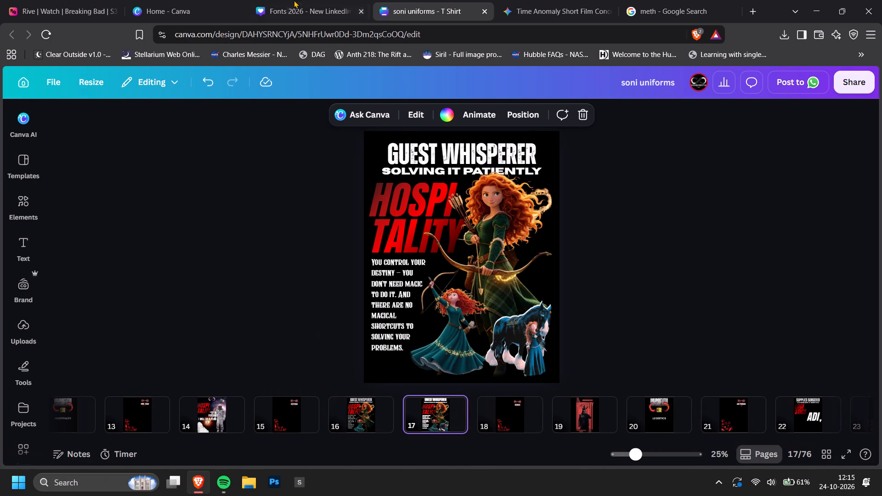
click(199, 0)
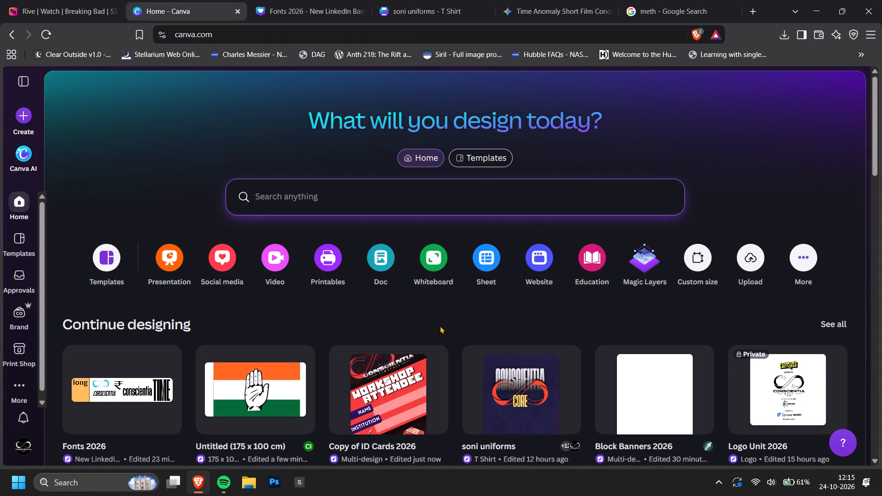
key(ctrl+r)
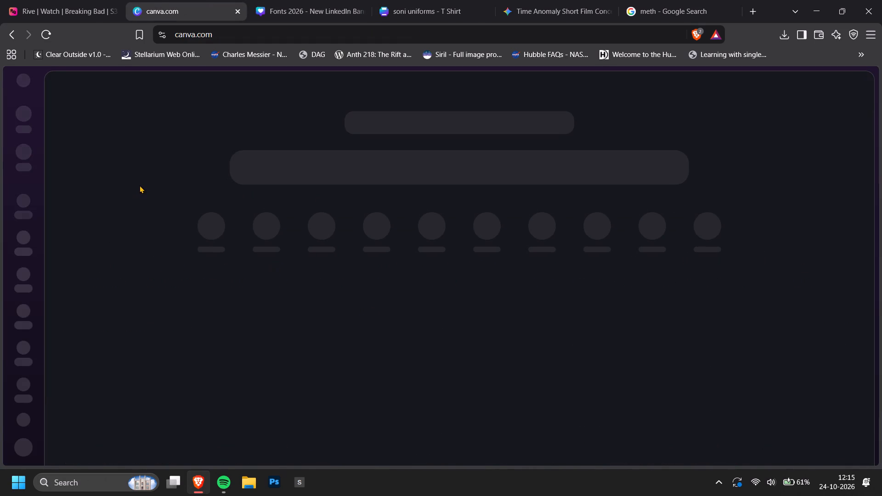
scroll(157, 173, down, 2)
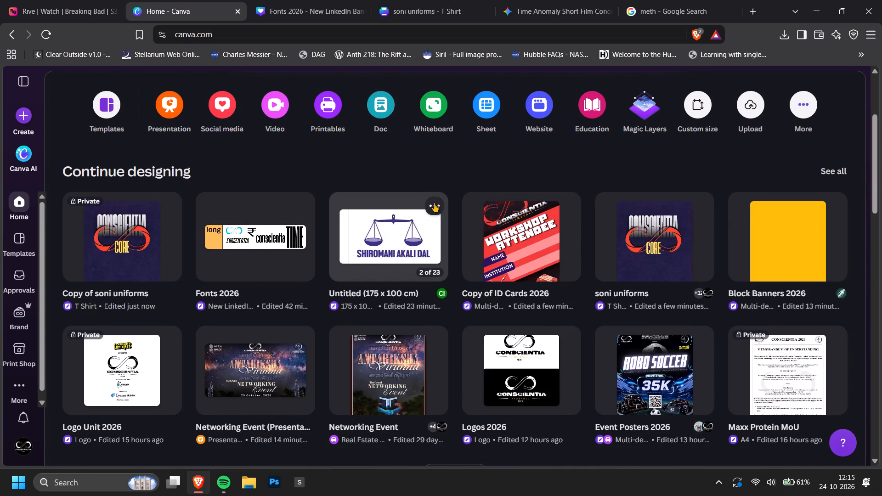
click(434, 203)
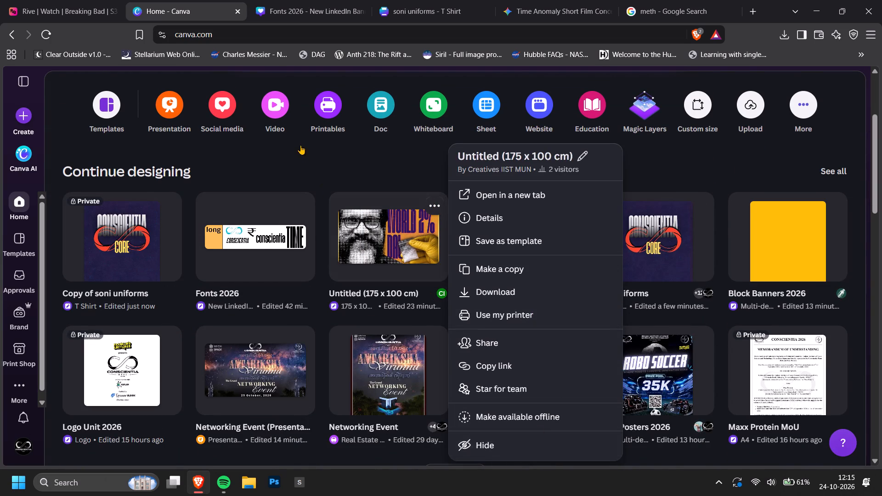
click(300, 145)
click(857, 106)
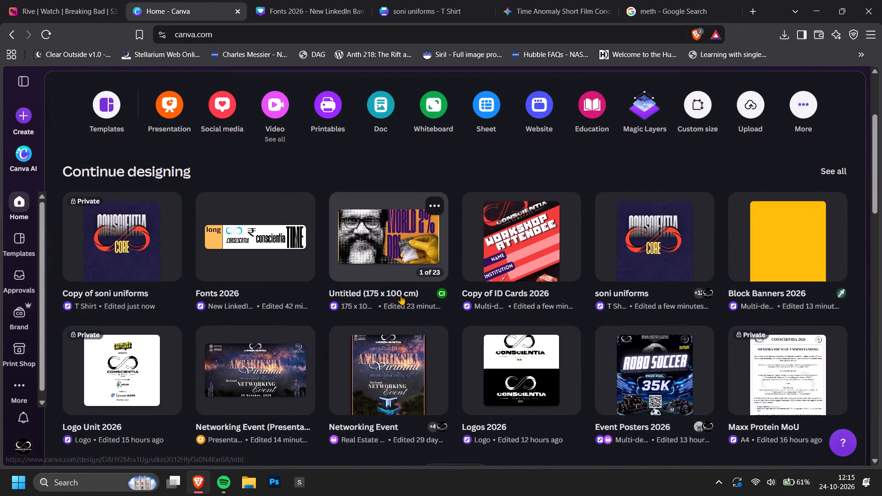